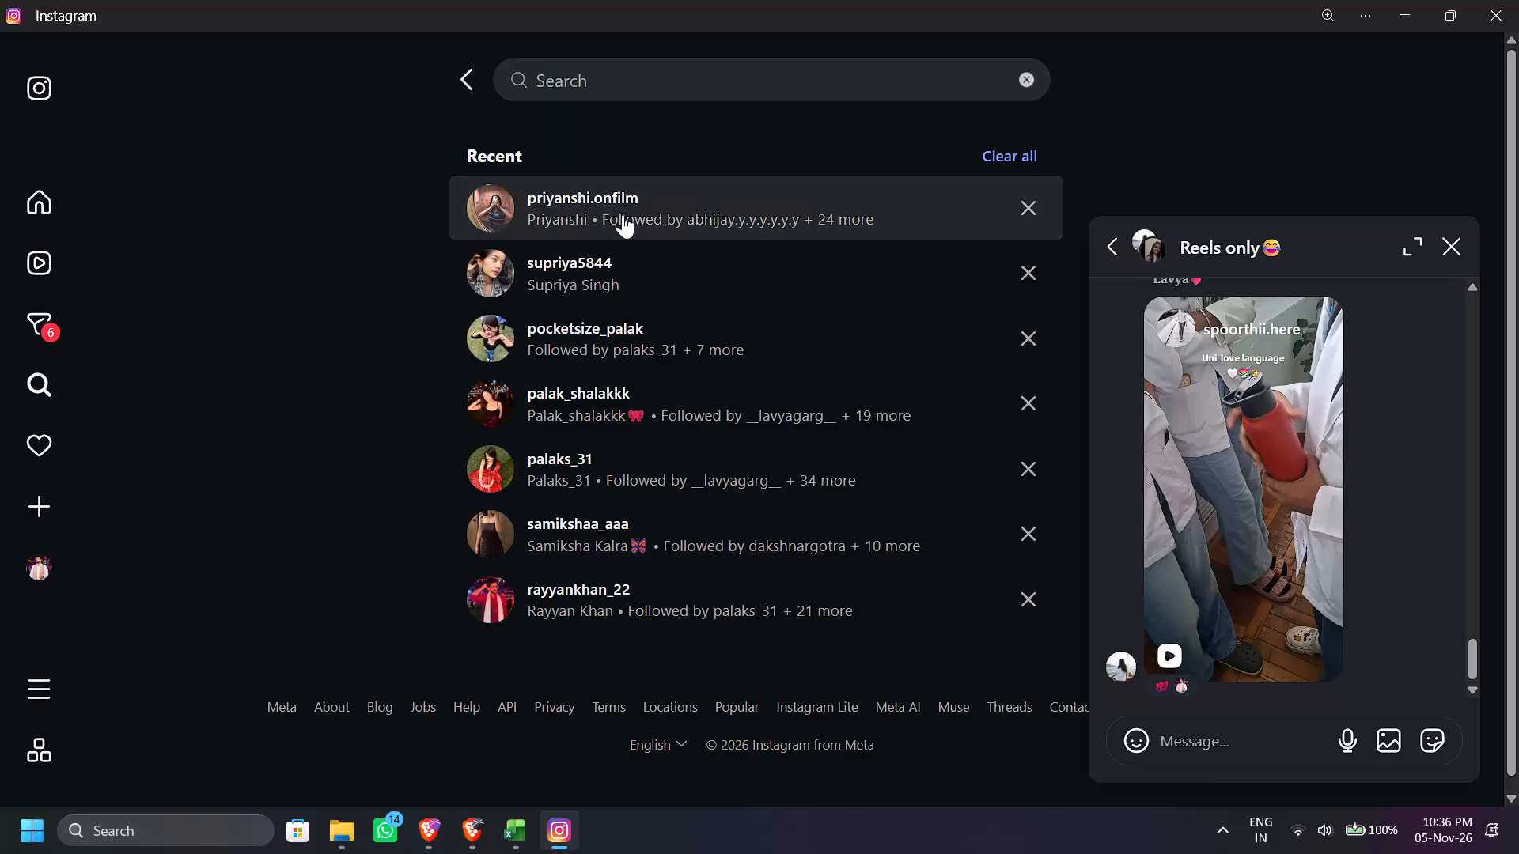
# Leave the "Reels only" group chat and return to the message list.
pyautogui.moveTo(1143, 248); pyautogui.dragTo(1135, 247)
pyautogui.click(1119, 245)
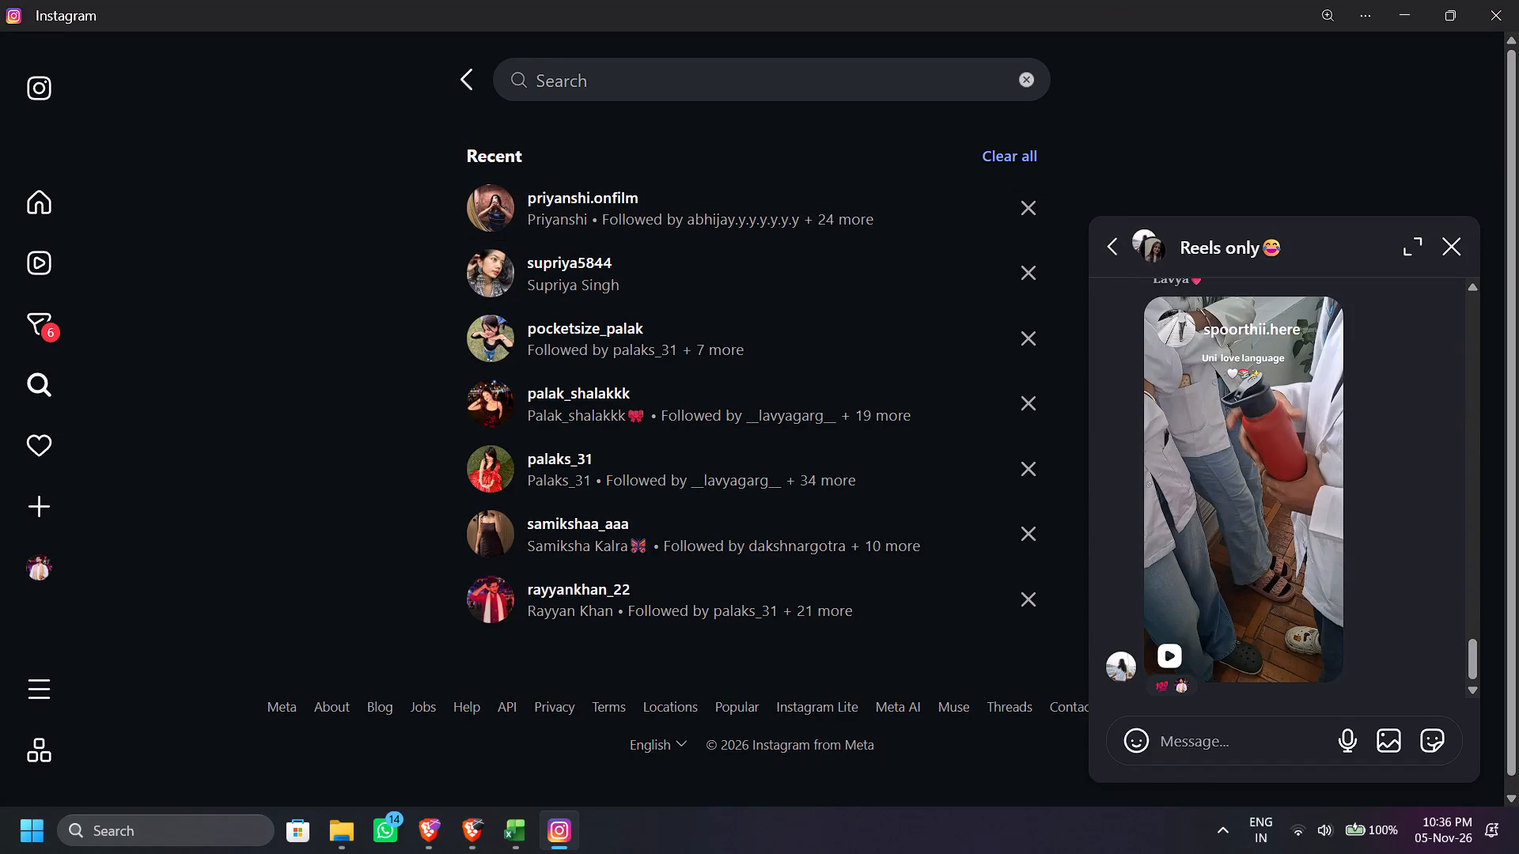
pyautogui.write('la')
pyautogui.click(666, 172)
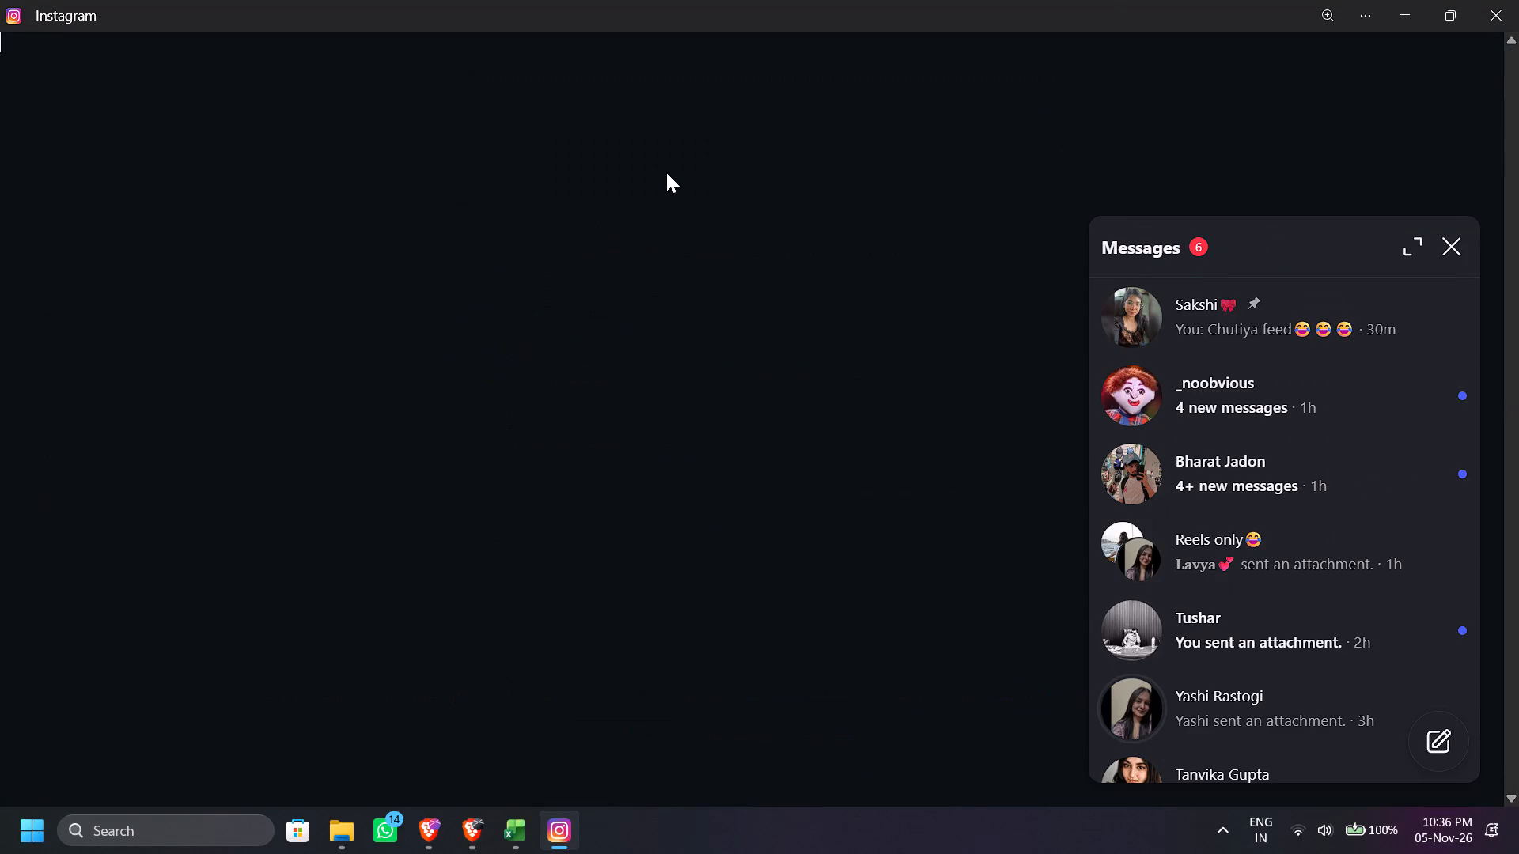
# Show the profile's reposts, open the first reposted reel and view the following four one after another.
pyautogui.click(878, 576)
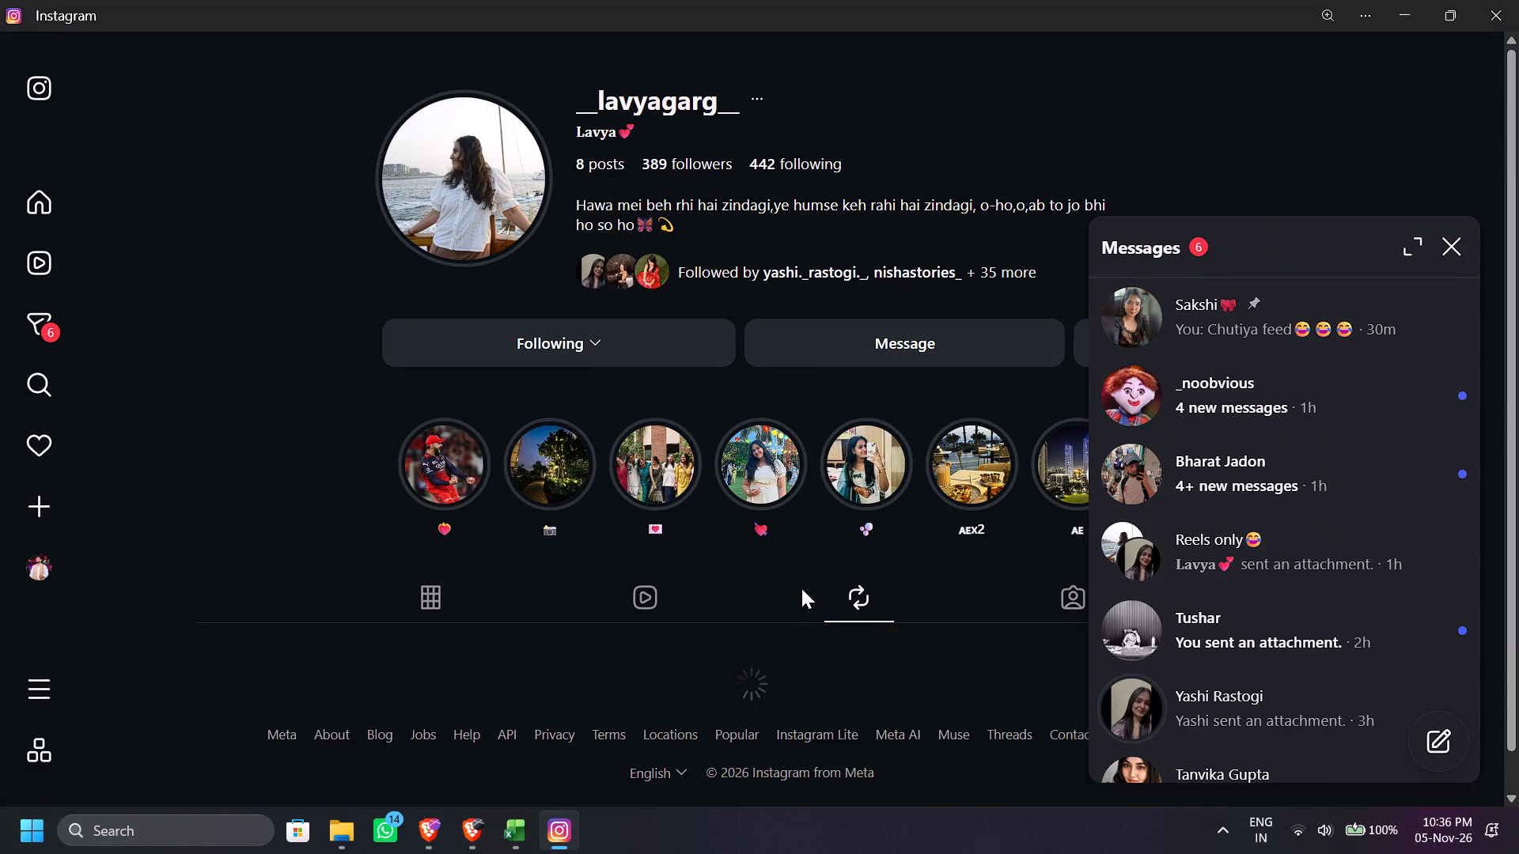
pyautogui.scroll(-6, 796, 588)
pyautogui.click(415, 457)
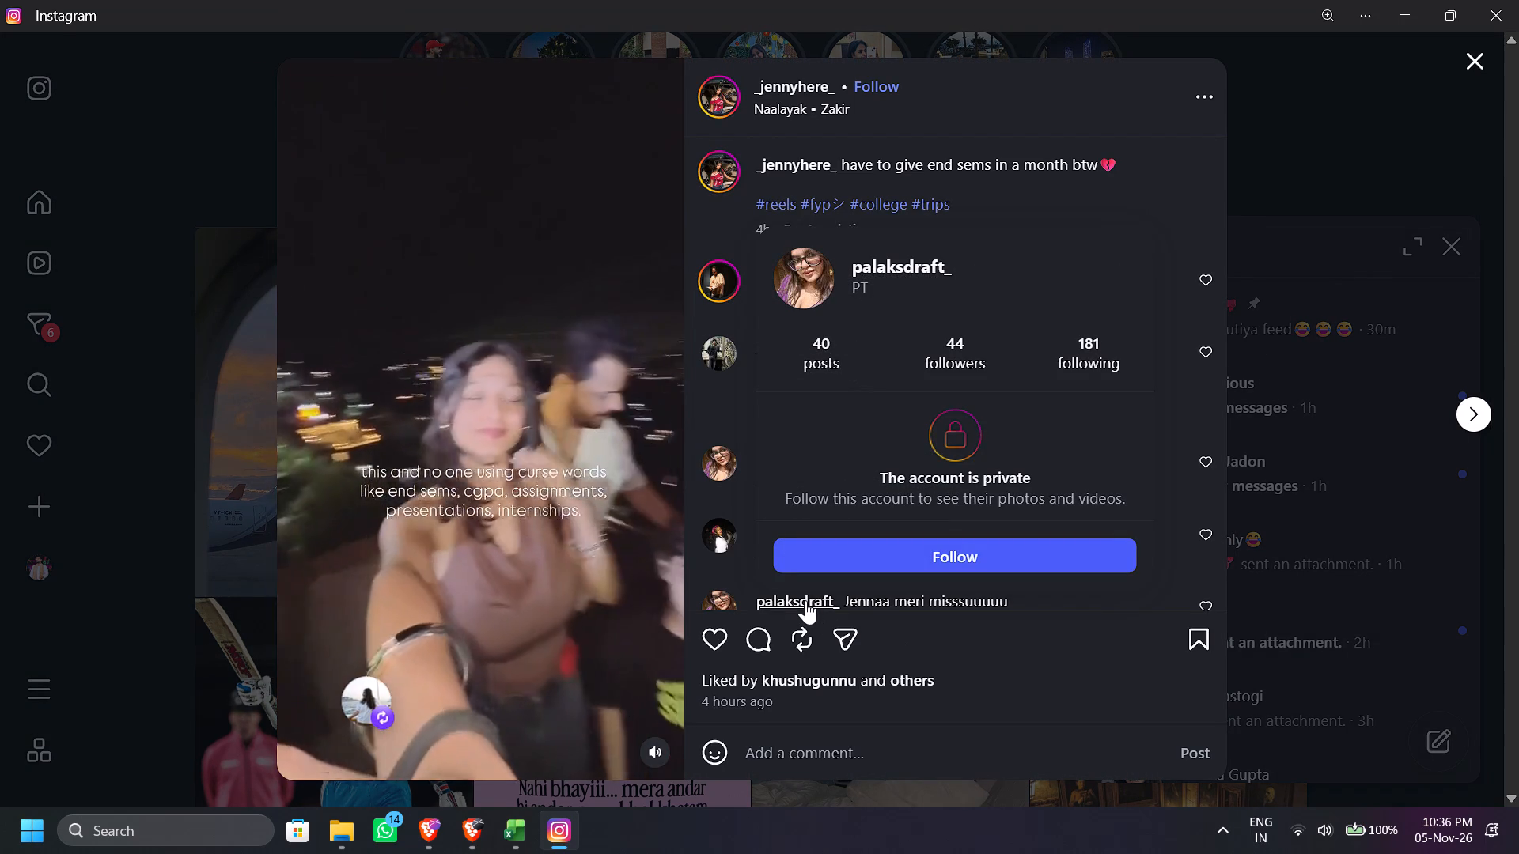
pyautogui.press('Right')
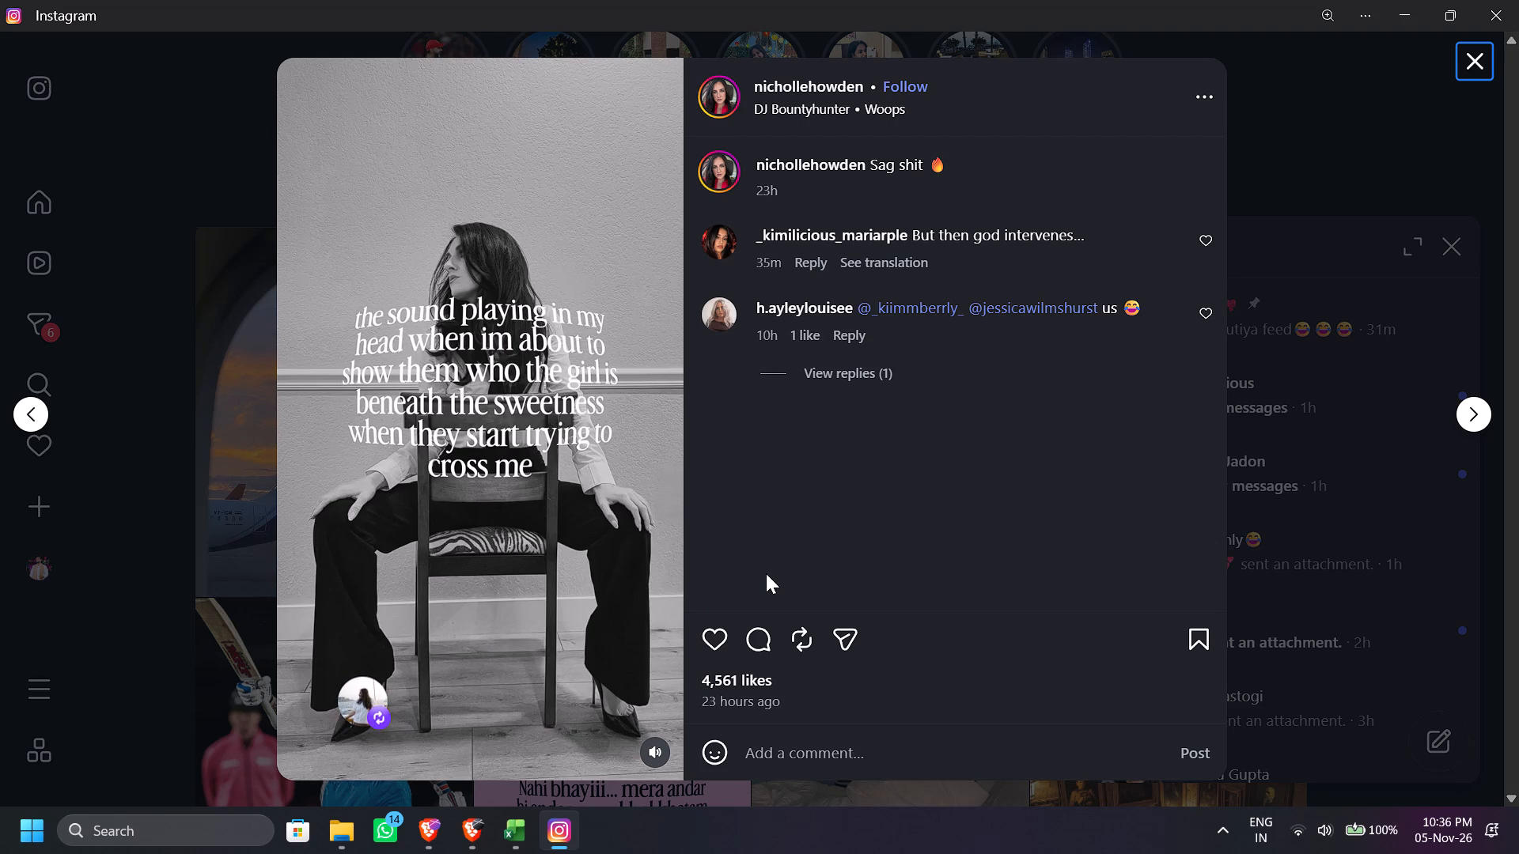
pyautogui.press('Right')
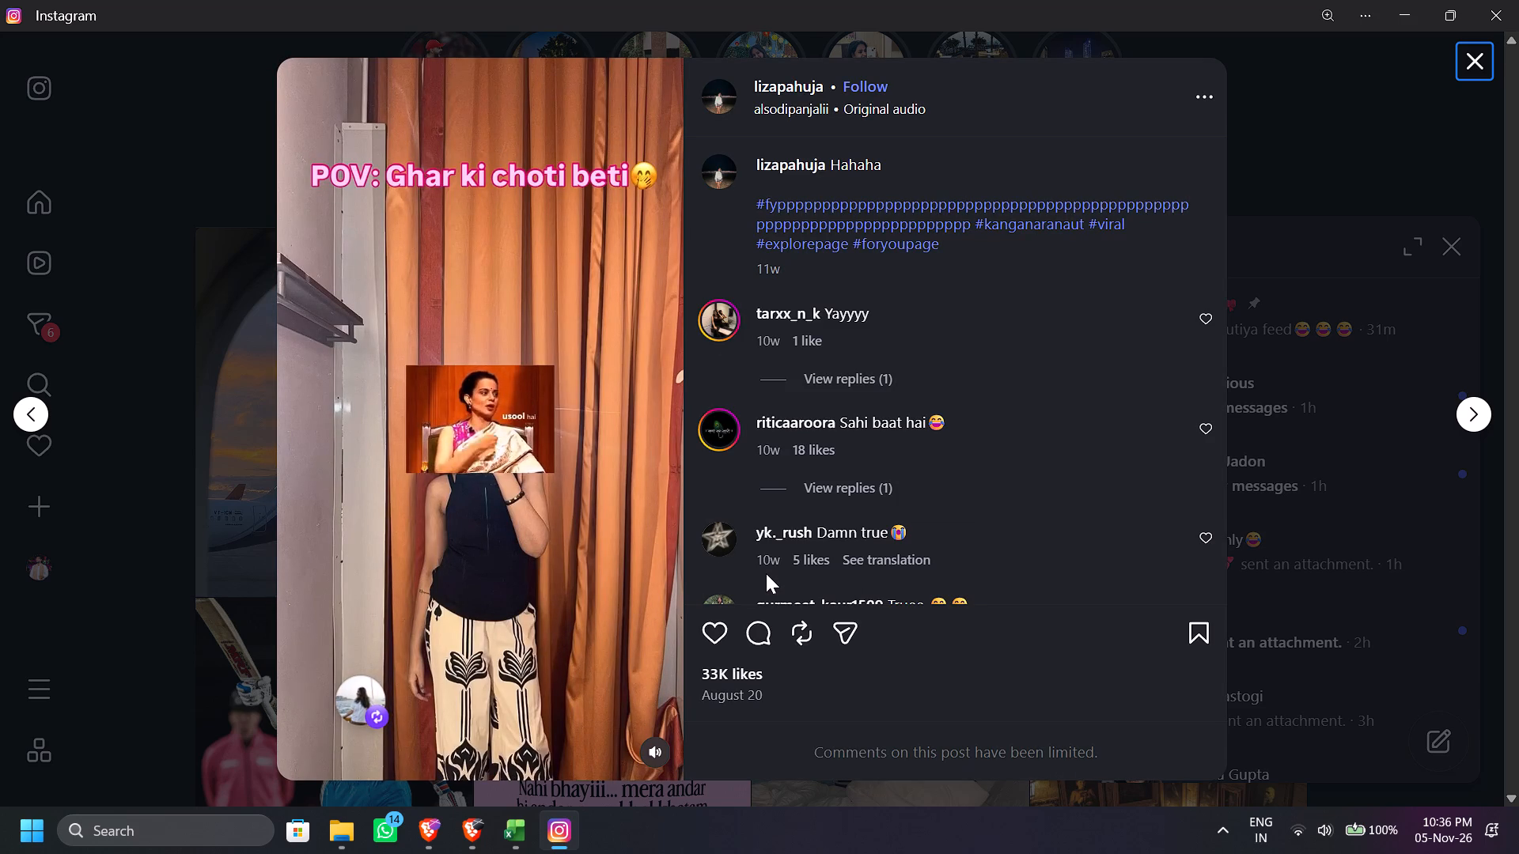
pyautogui.press('Right')
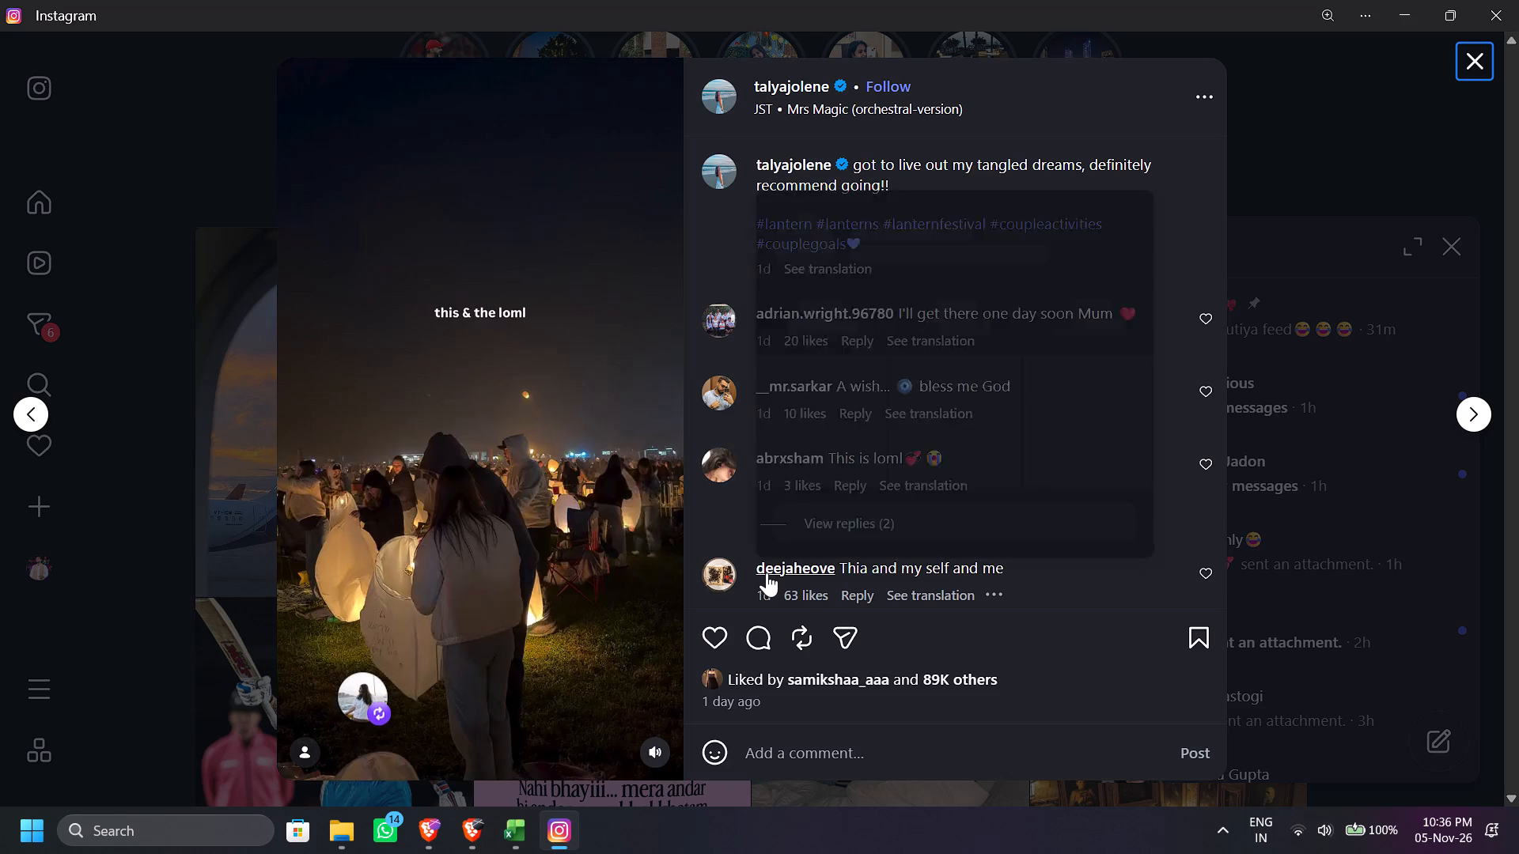
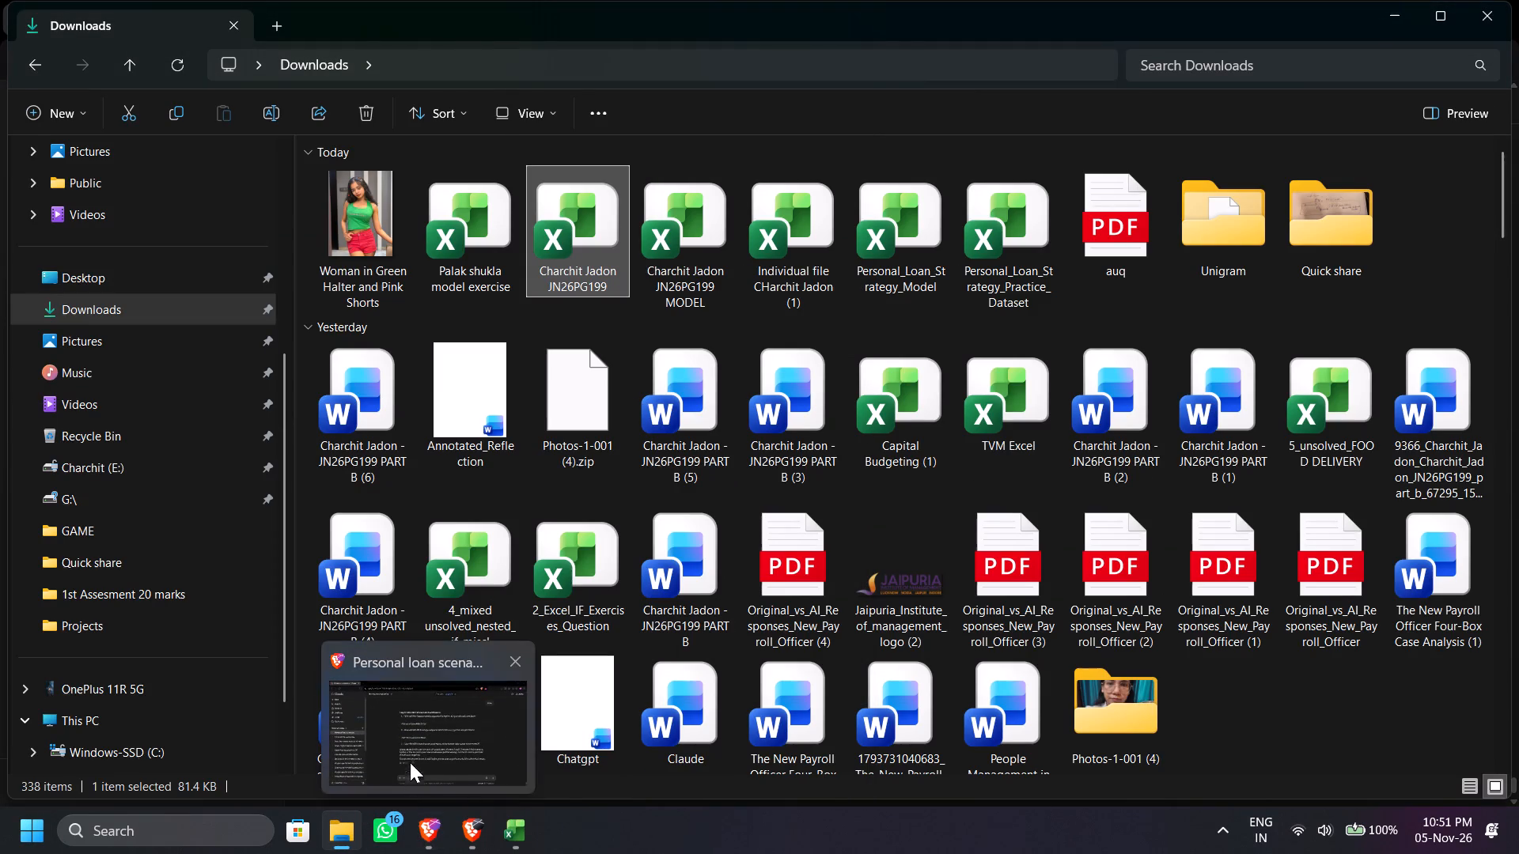
# Switch to the open Excel workbook that contains the 13-year and 10-year loan amortization tables.
pyautogui.moveTo(479, 822); pyautogui.dragTo(479, 797)
pyautogui.doubleClick(540, 820)
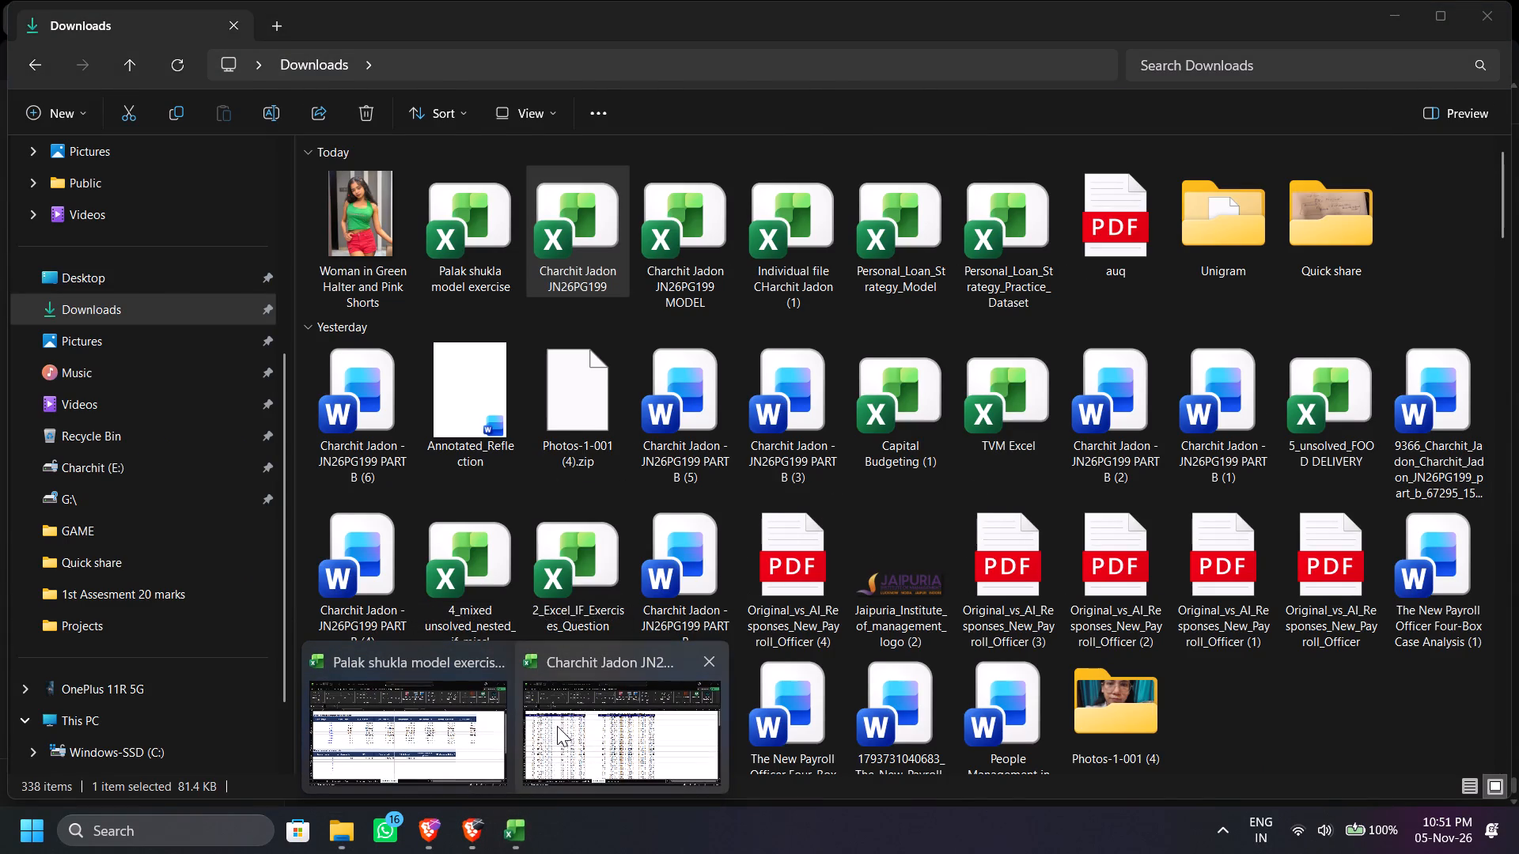
pyautogui.click(557, 726)
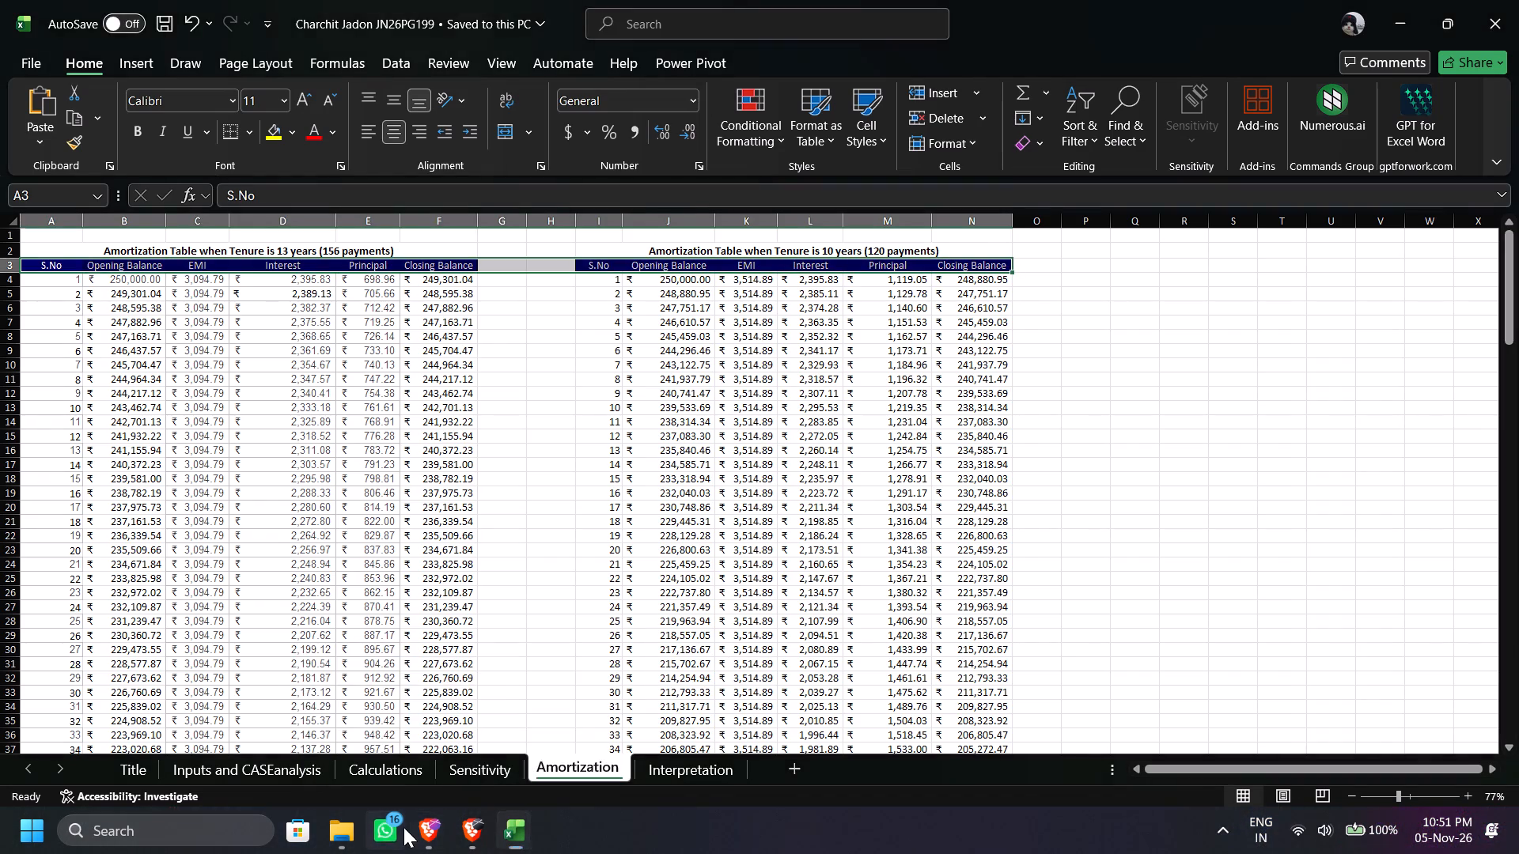
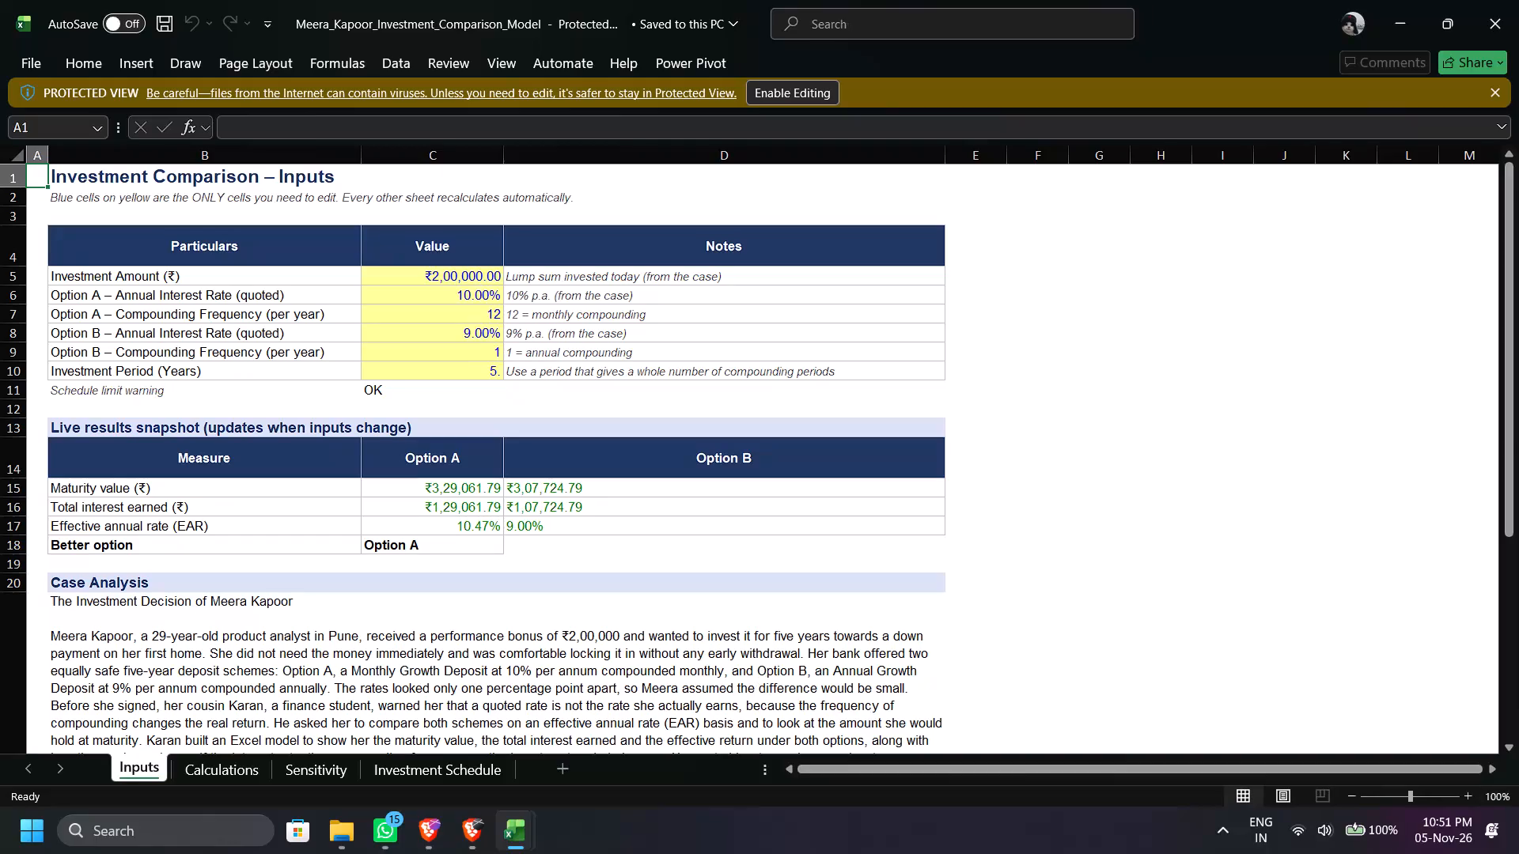
# Enable editing in the protected Investment Comparison Model workbook and review its Inputs sheet down to the case analysis.
pyautogui.click(813, 100)
pyautogui.scroll(-4, 410, 463)
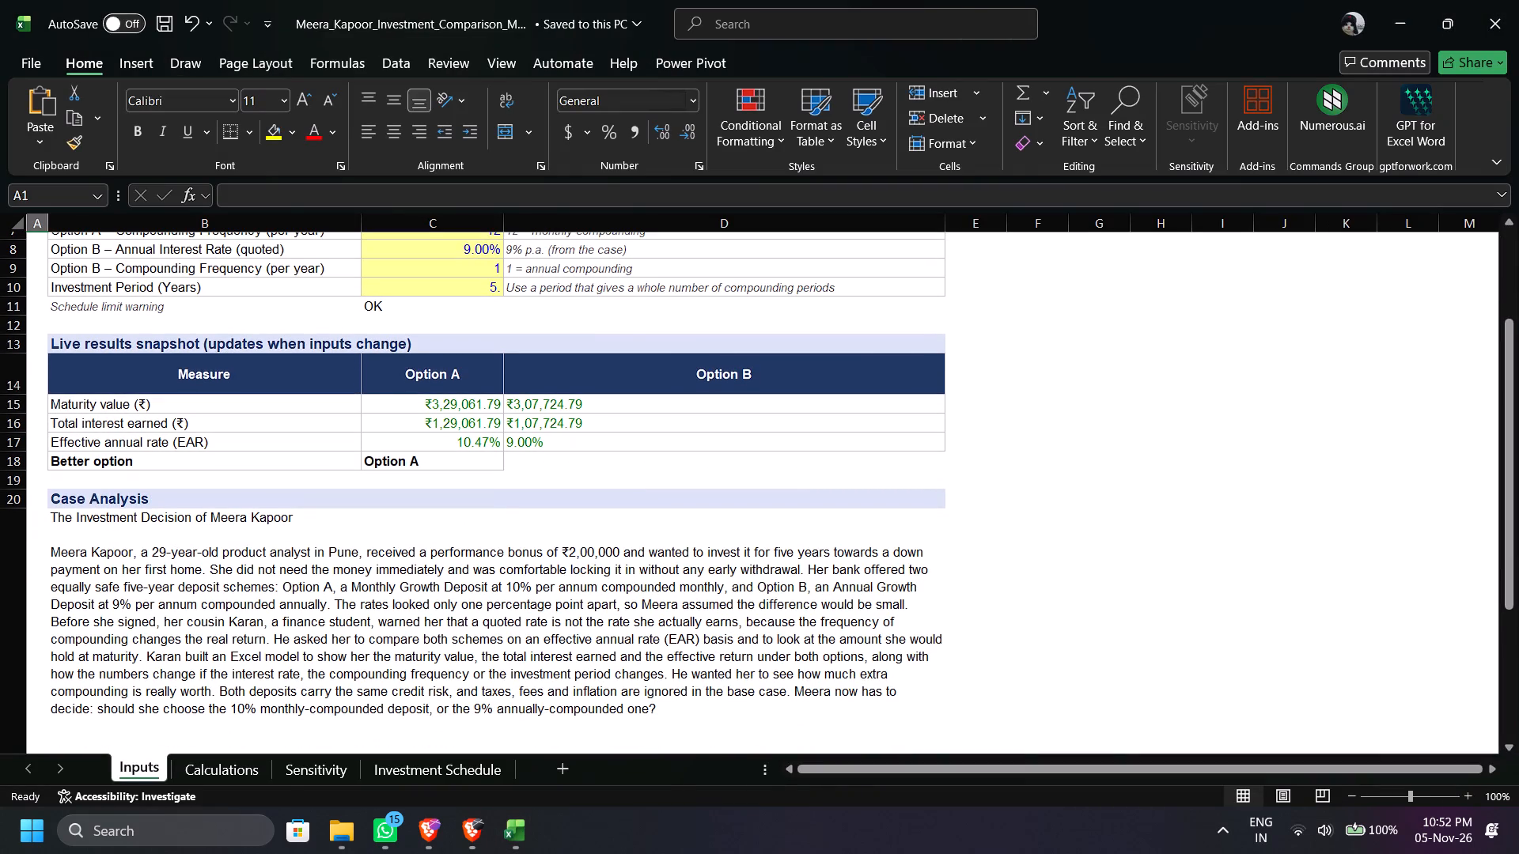
# Examine the Option A formulas for effective annual rate and maturity value on the Calculations sheet.
pyautogui.click(252, 779)
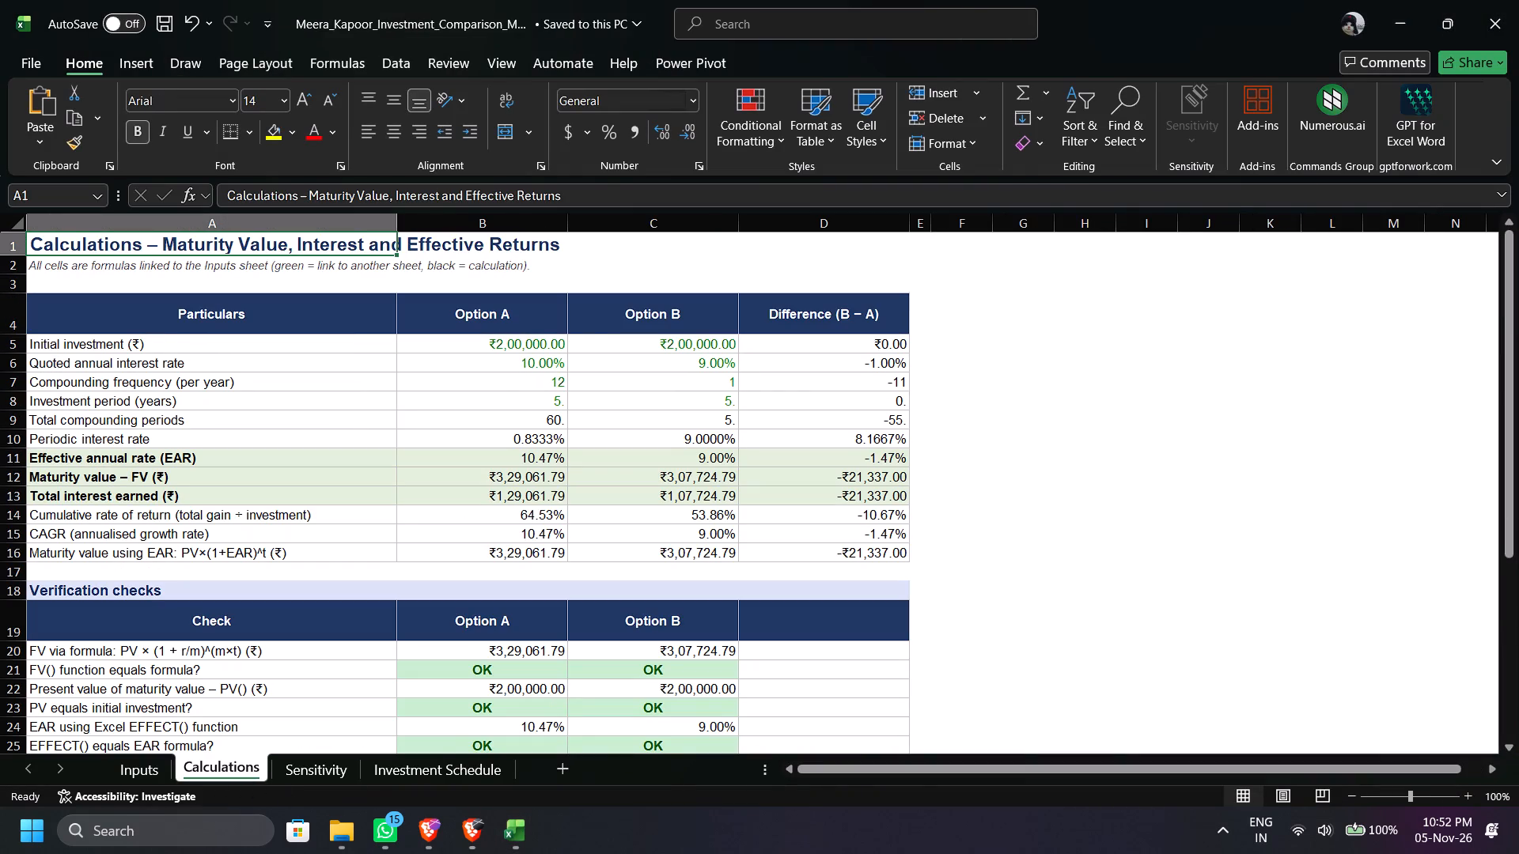
pyautogui.click(528, 461)
pyautogui.click(538, 483)
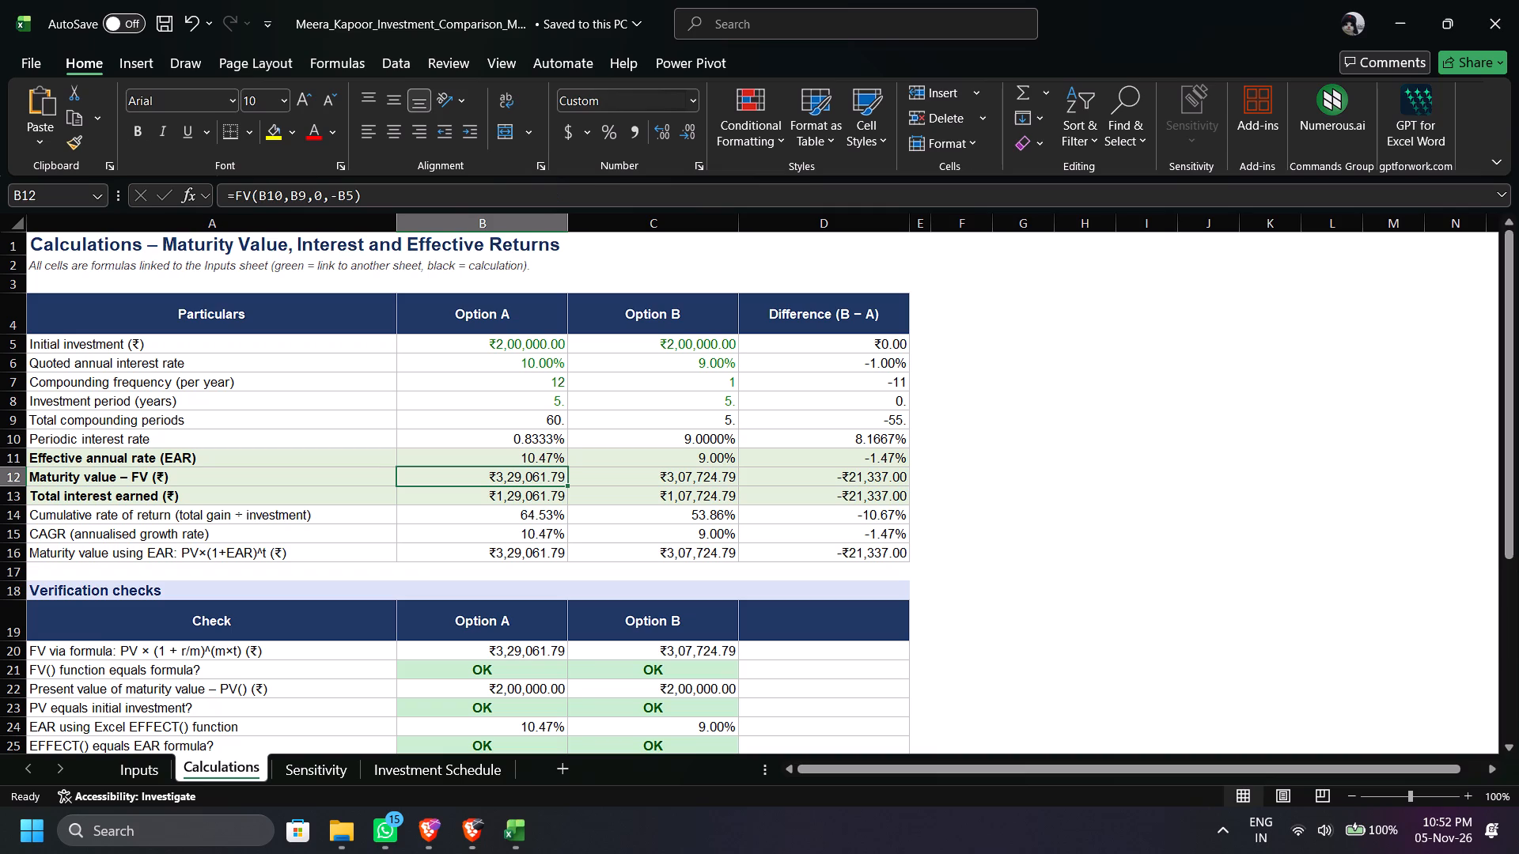
# Examine the effective annual rate and maturity value formulas for Options A and B on the investment comparison workbook's Calculations sheet.
pyautogui.click(546, 470)
pyautogui.click(546, 467)
pyautogui.doubleClick(549, 464)
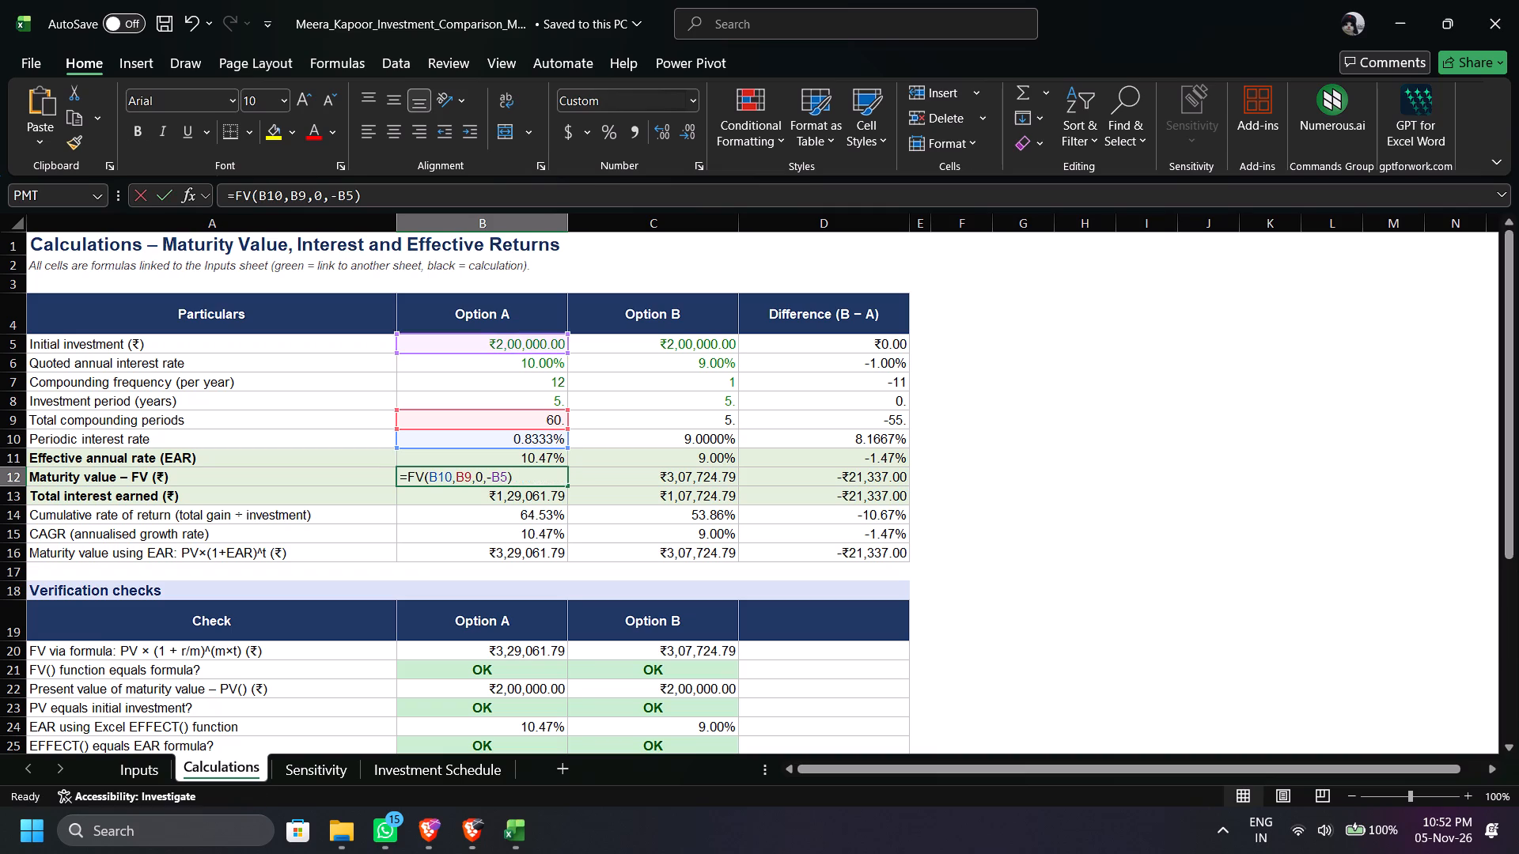
pyautogui.click(561, 493)
pyautogui.click(564, 458)
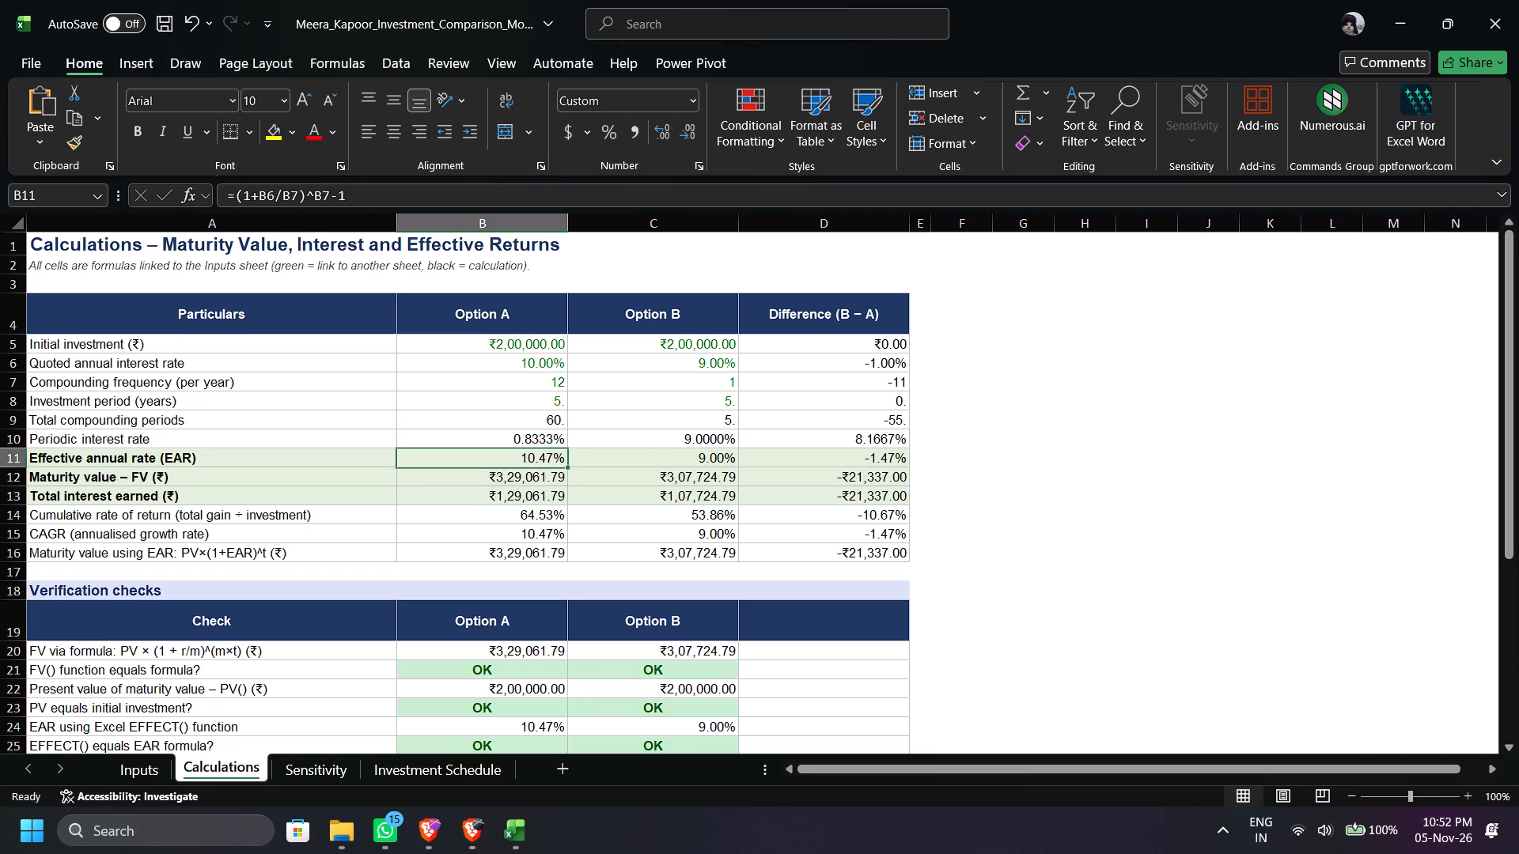
pyautogui.click(610, 455)
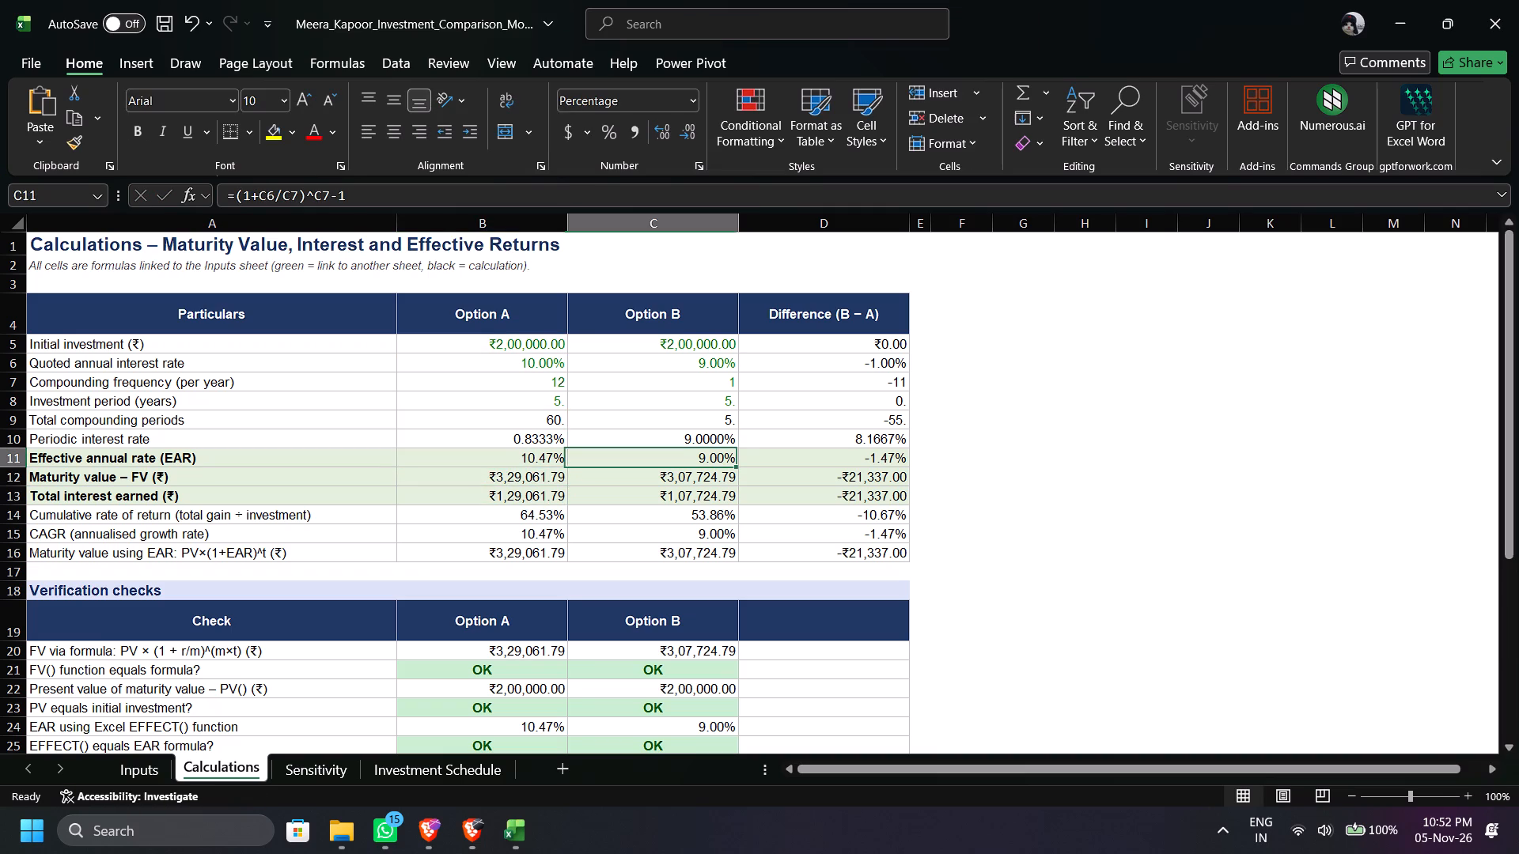
pyautogui.press('Left')
pyautogui.press('Down')
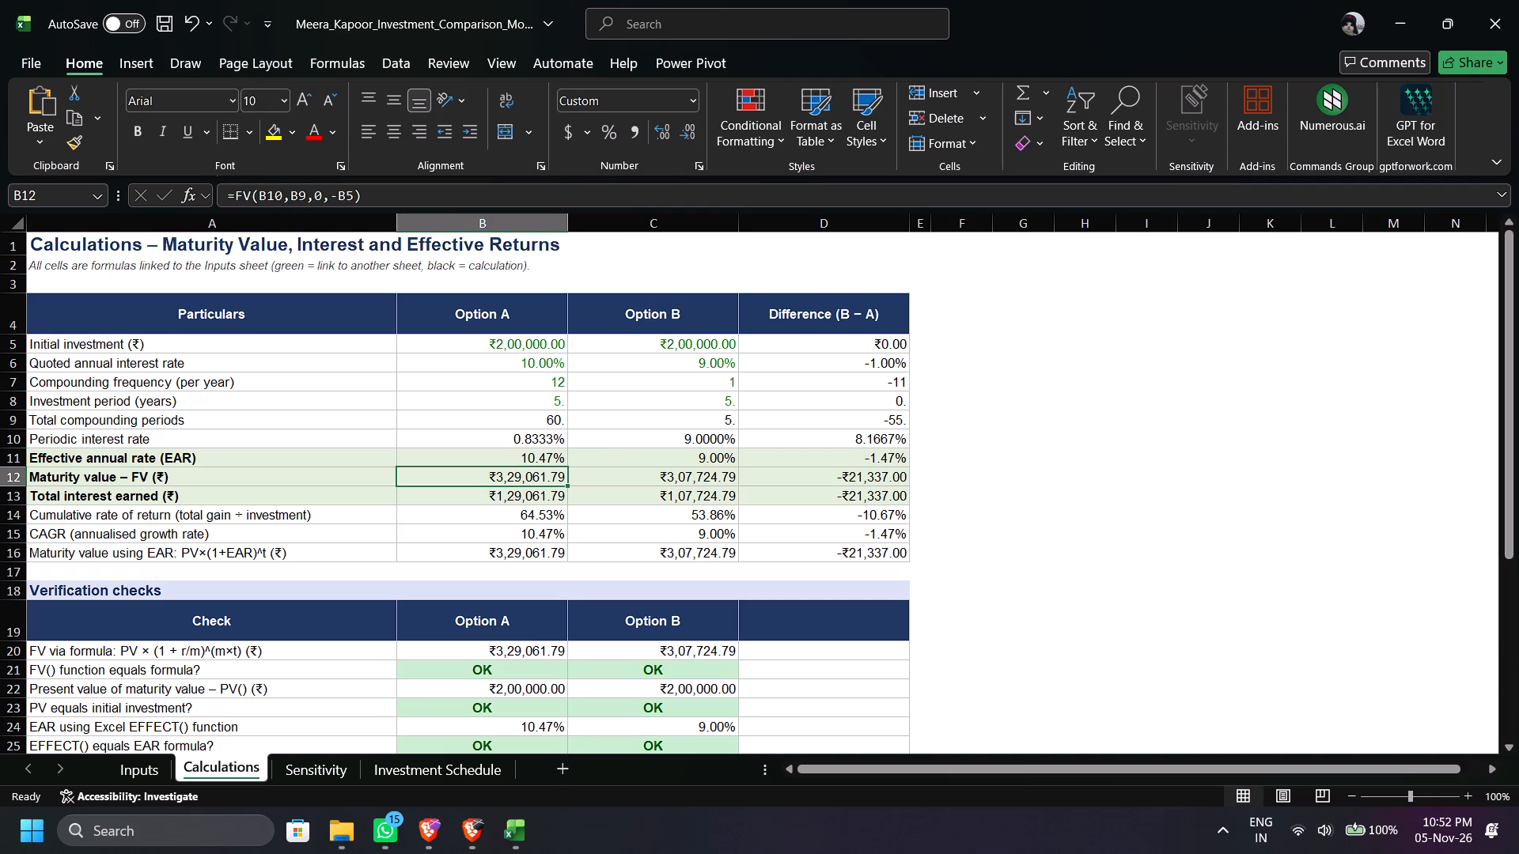
pyautogui.moveTo(428, 195); pyautogui.dragTo(244, 202)
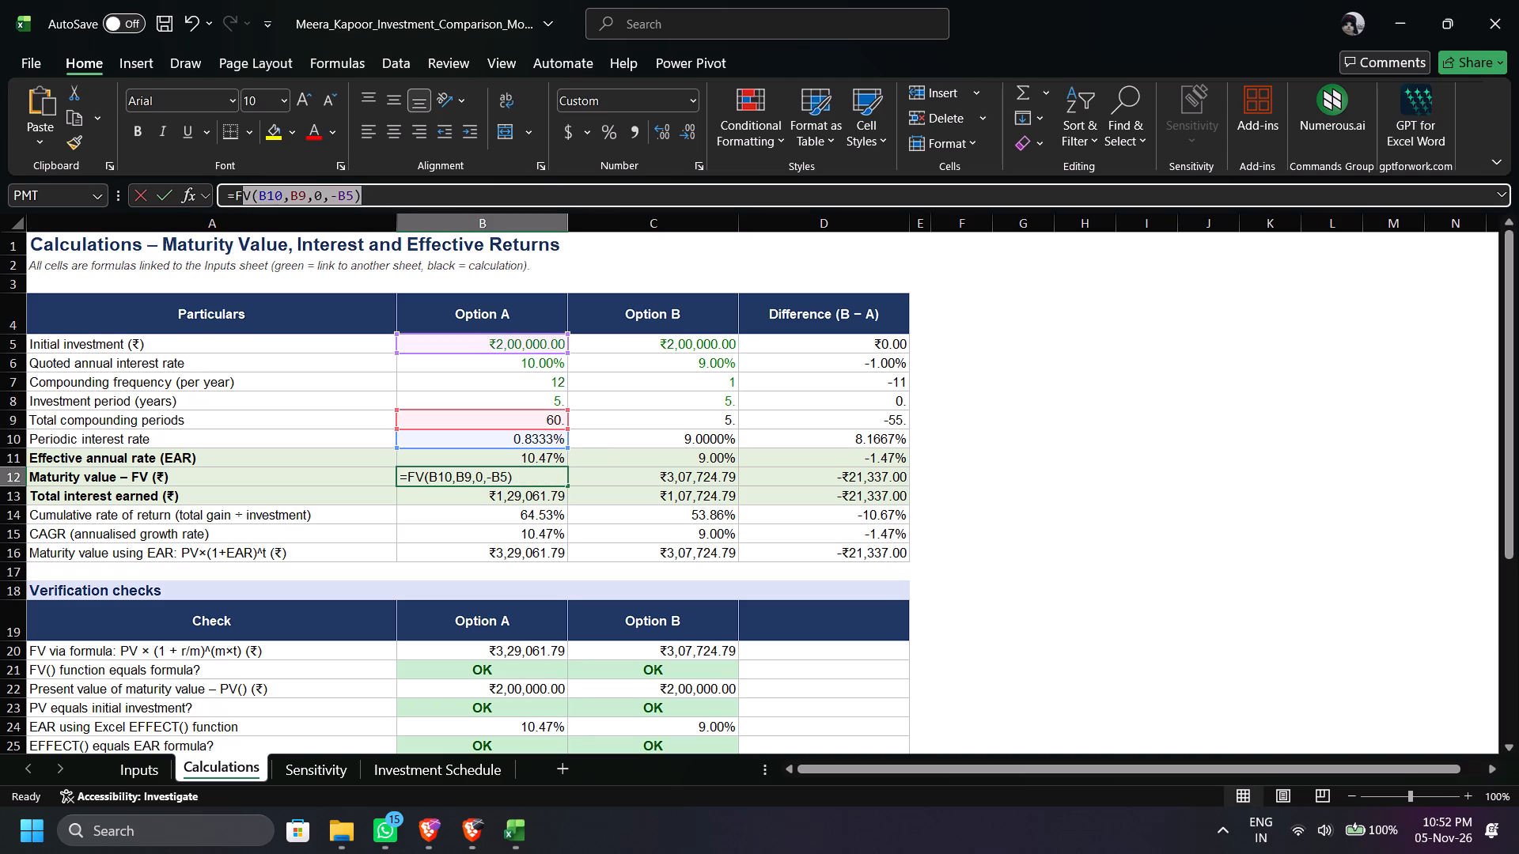
pyautogui.click(1100, 434)
pyautogui.click(677, 480)
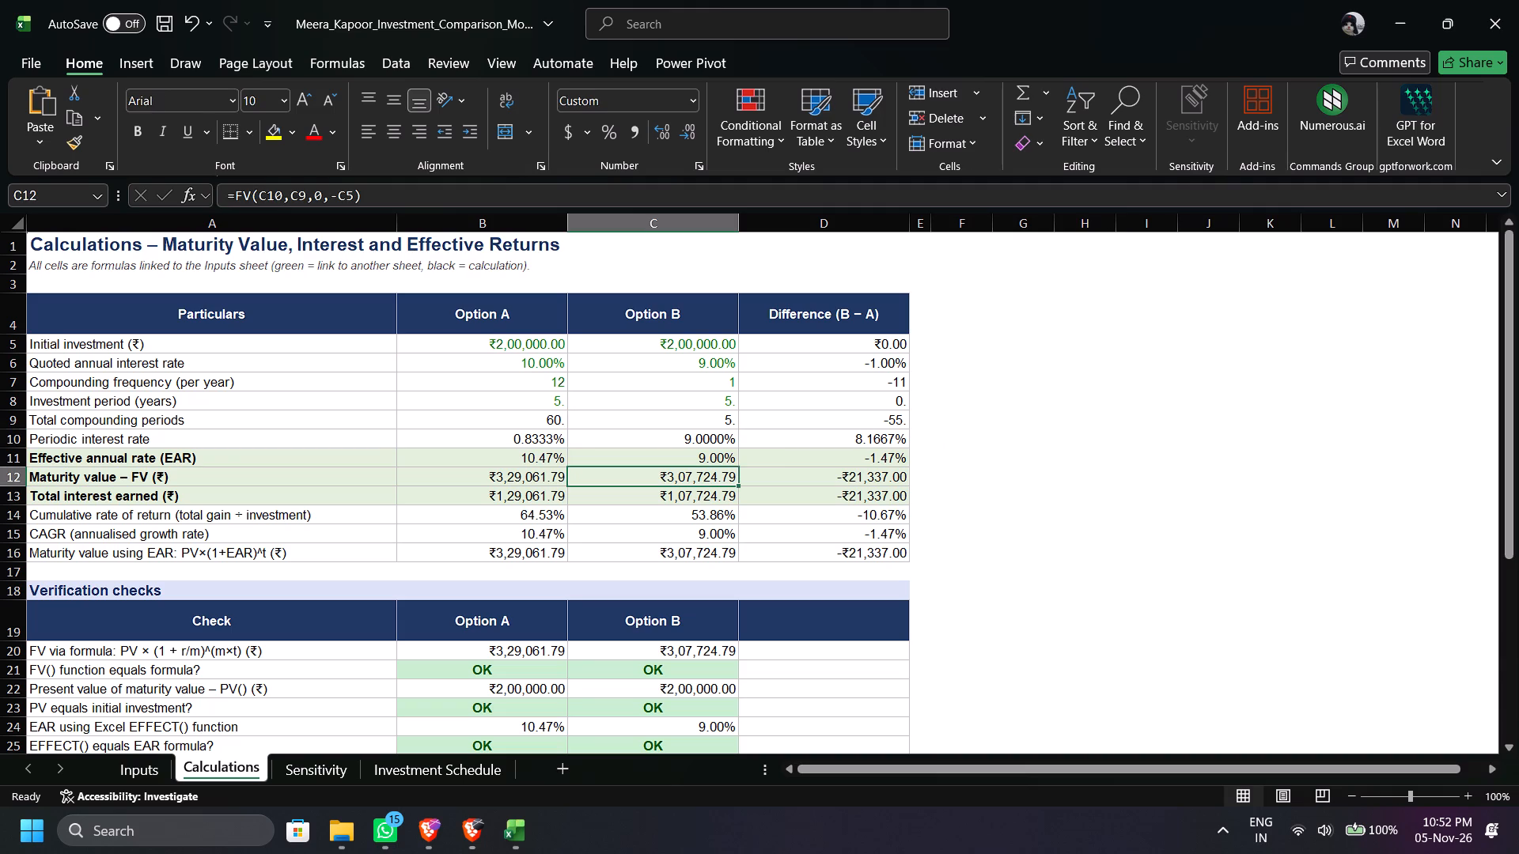
# Examine the total interest, cumulative return and CAGR formulas for both options and their difference on the Calculations sheet.
pyautogui.press('Right')
pyautogui.press('Down')
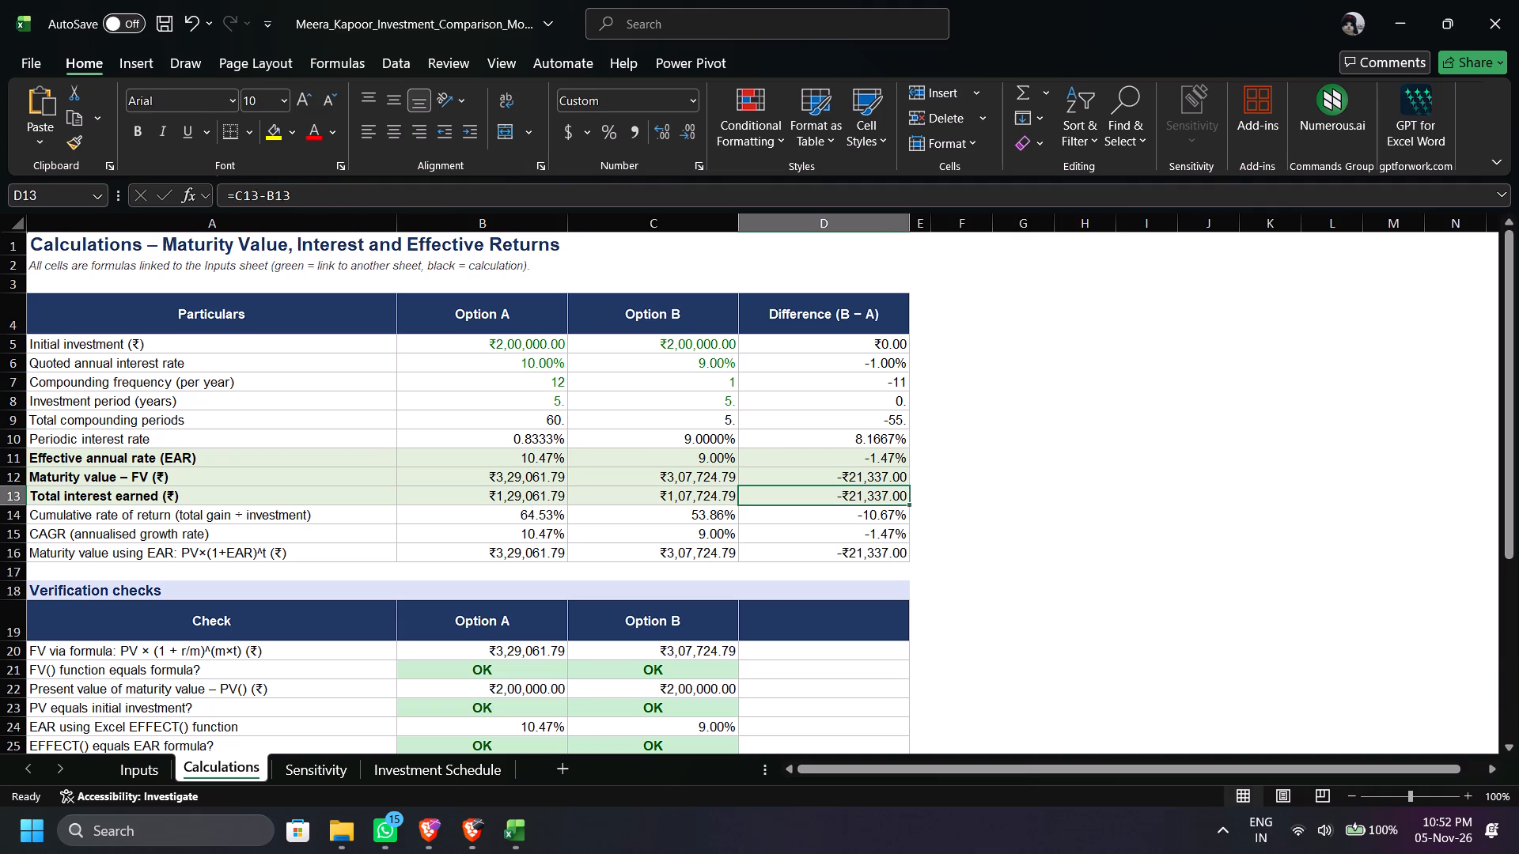
pyautogui.press('Down')
pyautogui.press('Down')
pyautogui.press('Left')
pyautogui.press('Left')
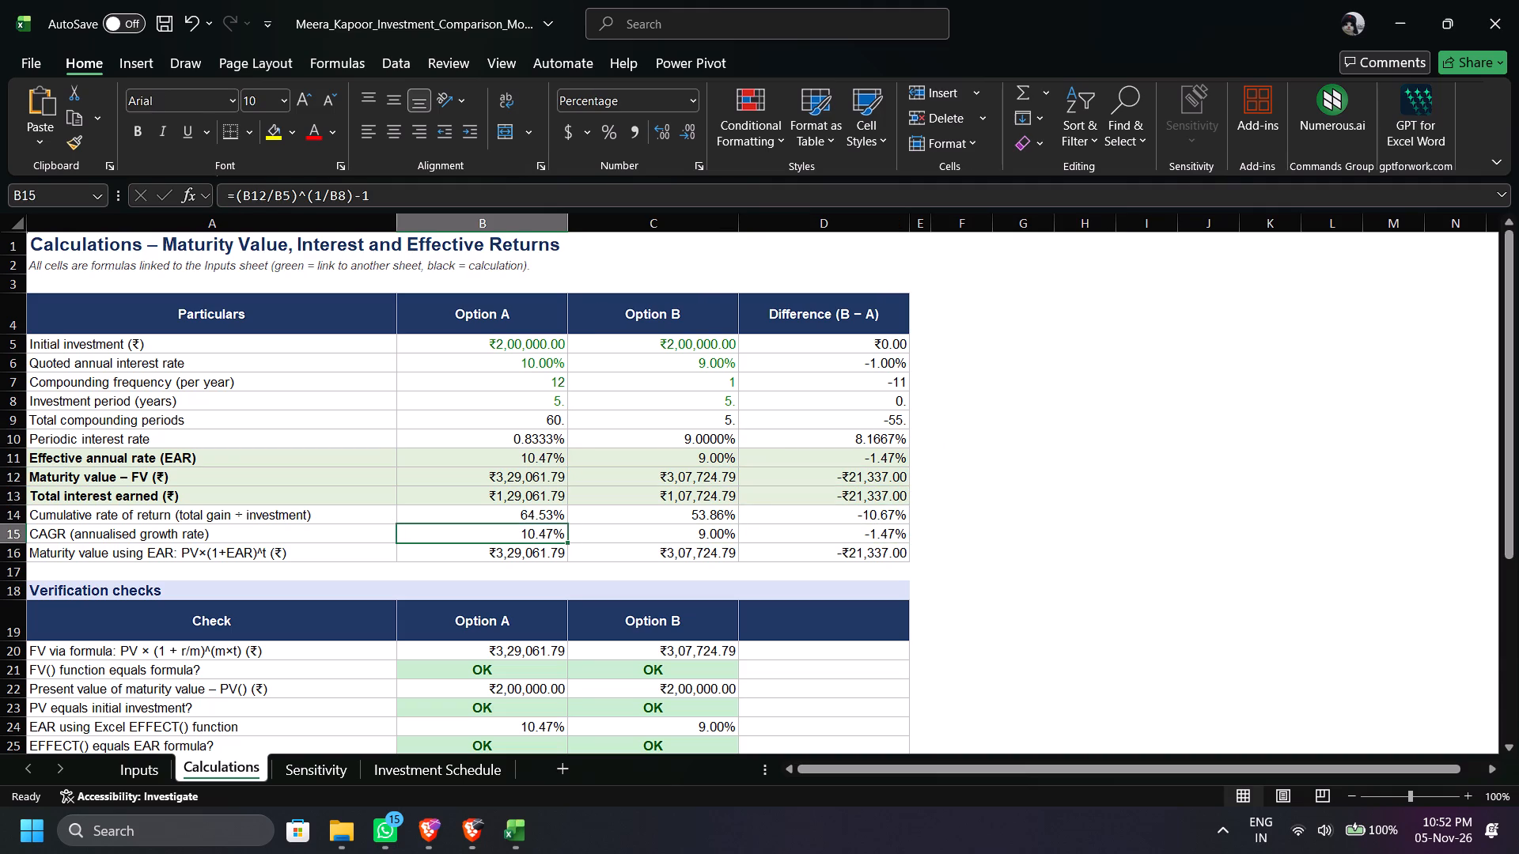
pyautogui.press('Up')
pyautogui.press('Up')
pyautogui.press('Right')
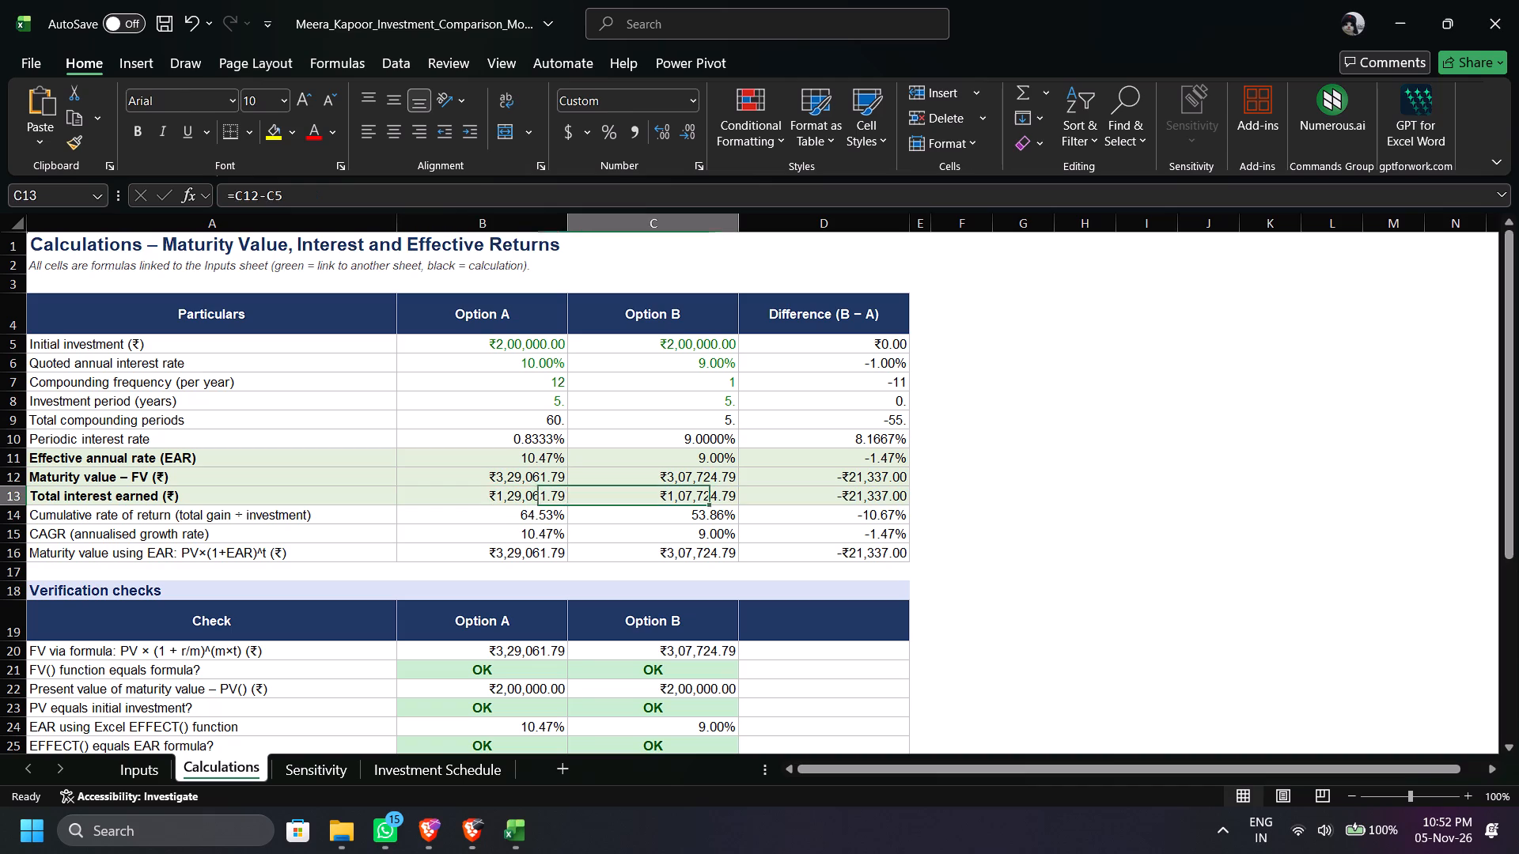
pyautogui.press('Right')
pyautogui.press('Right')
pyautogui.press('Down')
pyautogui.press('Left')
pyautogui.press('Left')
pyautogui.press('Up')
pyautogui.press('Left')
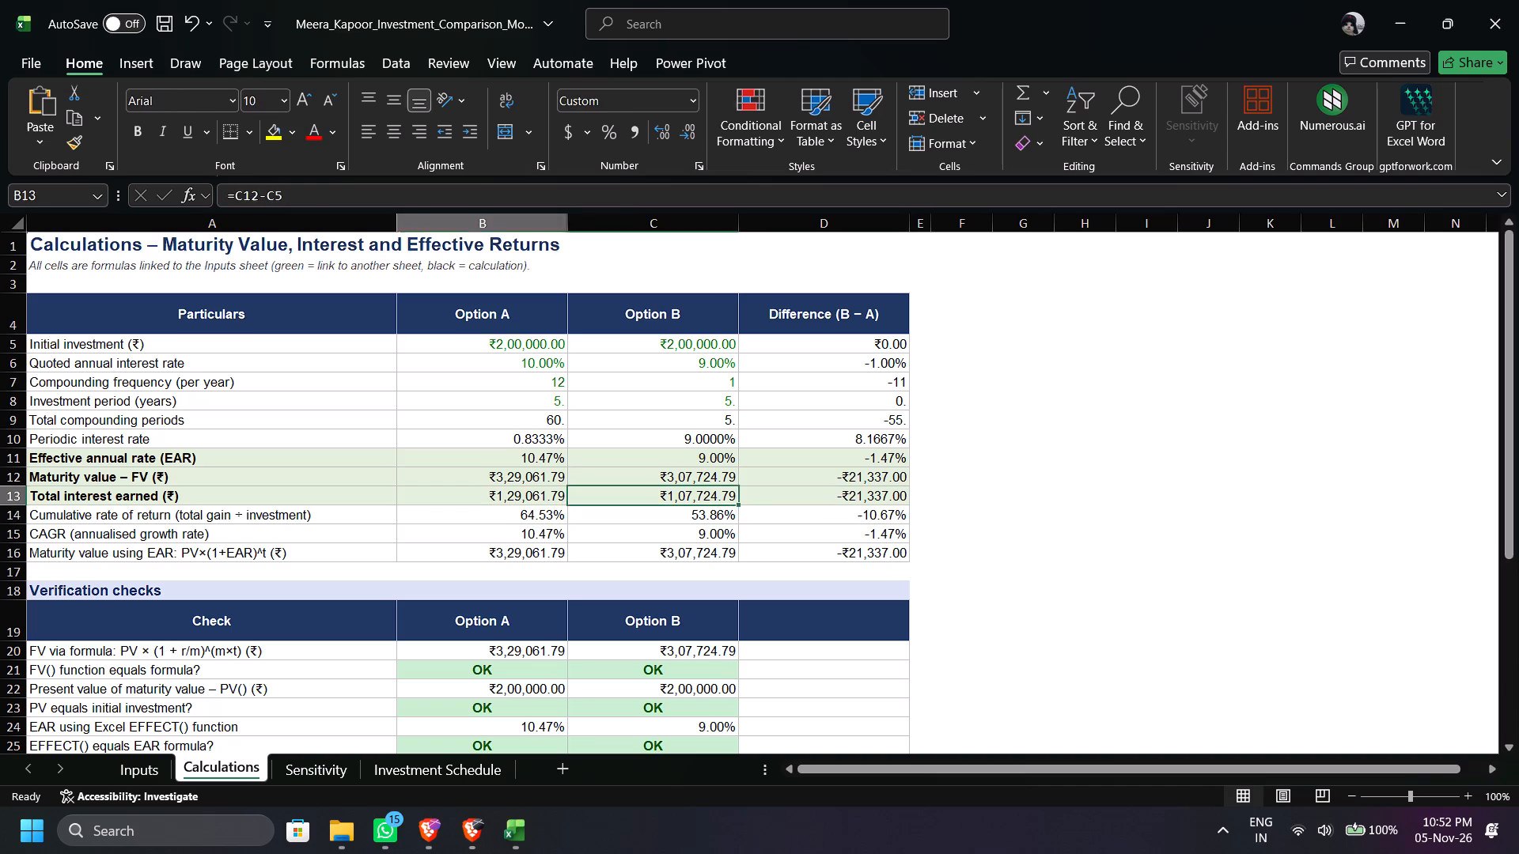
pyautogui.press('Left')
pyautogui.press('Down')
pyautogui.press('Right')
pyautogui.press('Right')
pyautogui.press('Up')
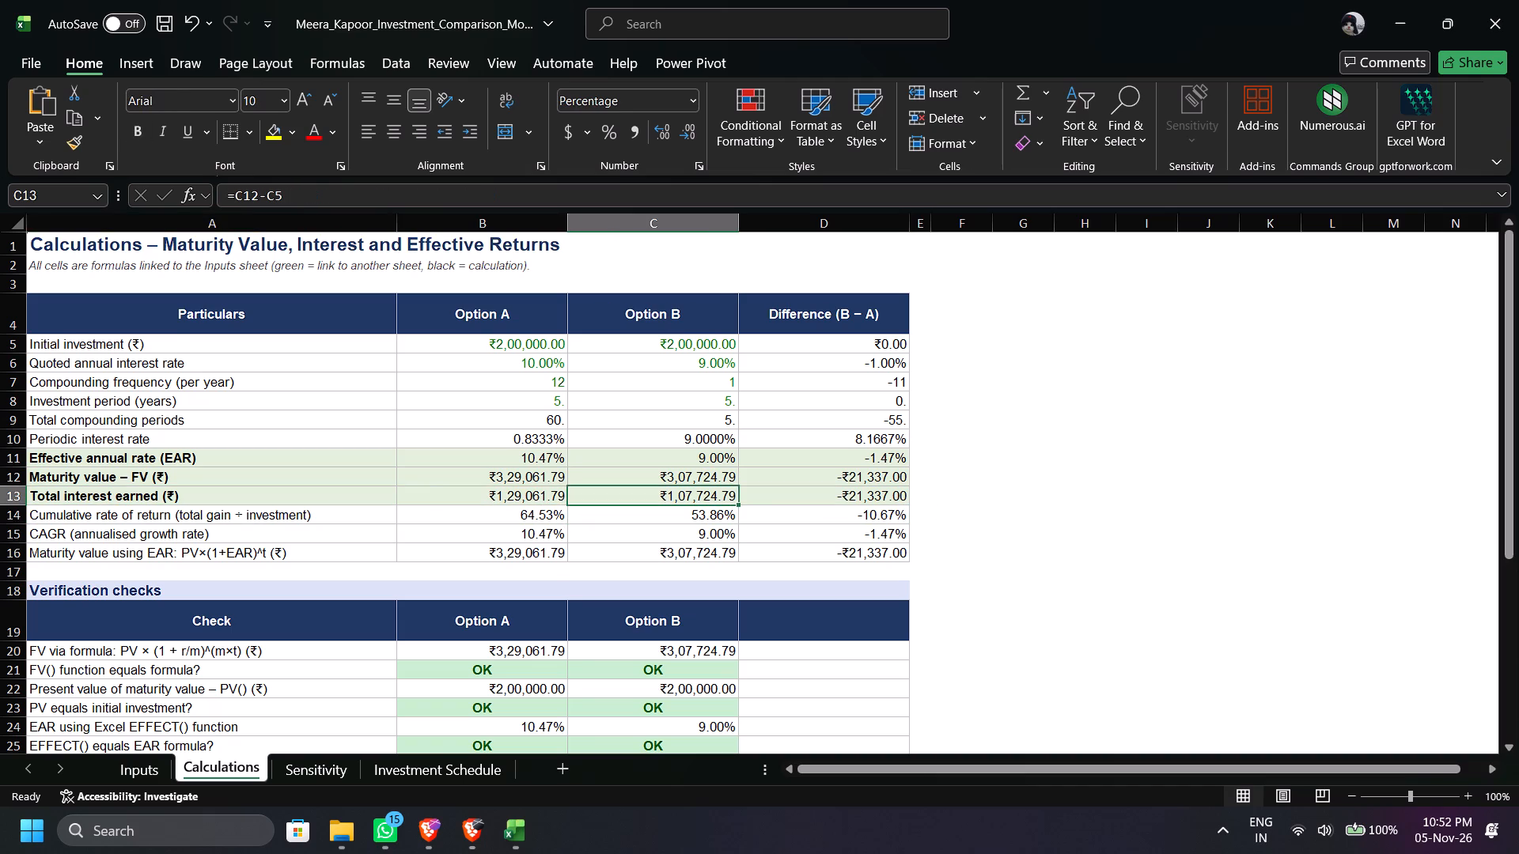
# Review the verification checks and decision summary sections of the Calculations sheet.
pyautogui.scroll(-3, 513, 595)
pyautogui.scroll(-3, 138, 586)
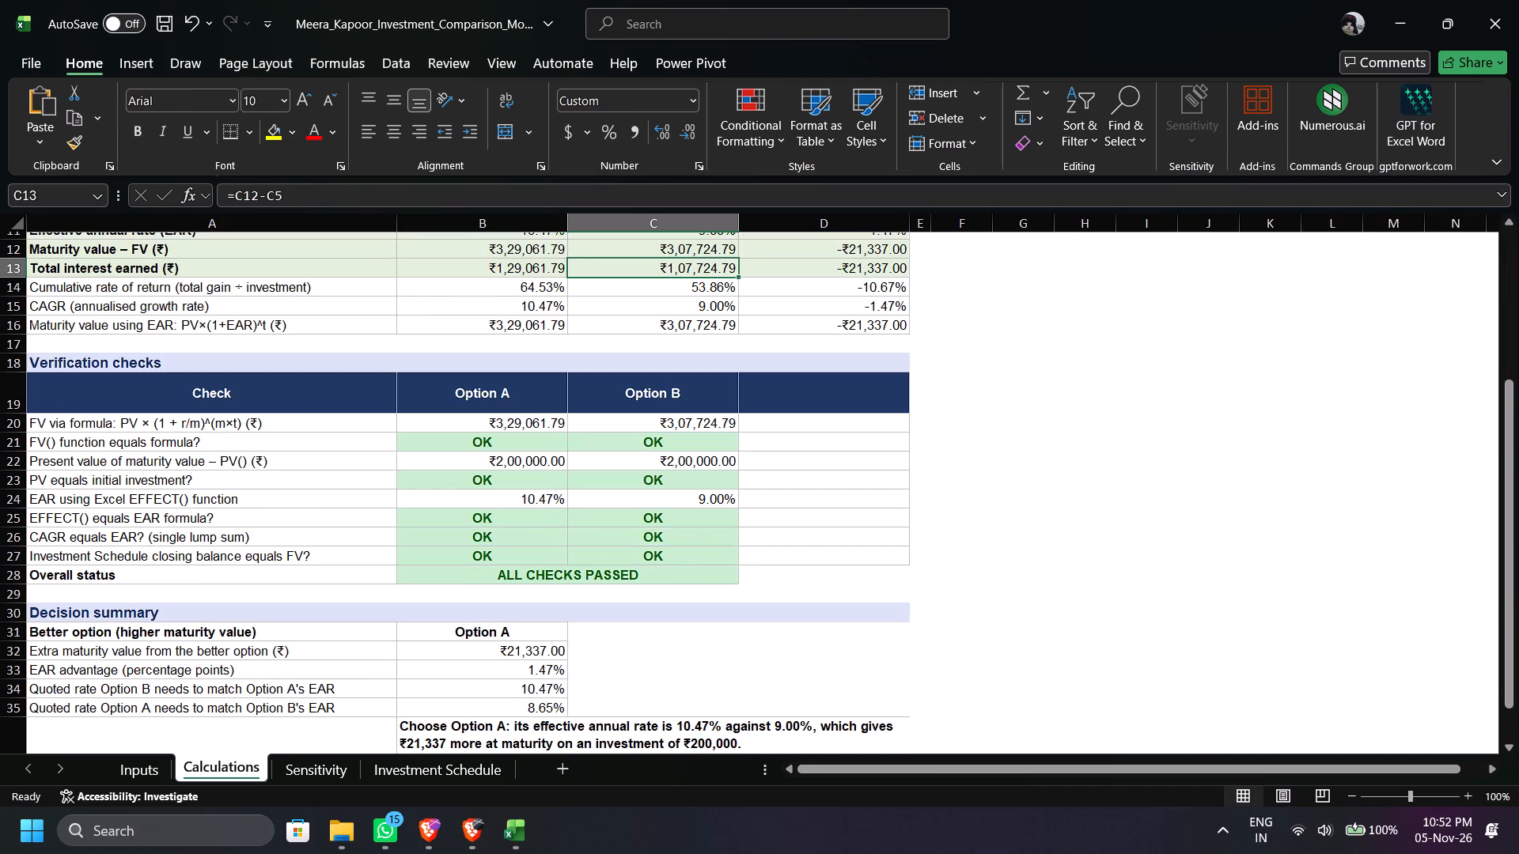
pyautogui.scroll(-5, 138, 586)
pyautogui.scroll(3, 138, 586)
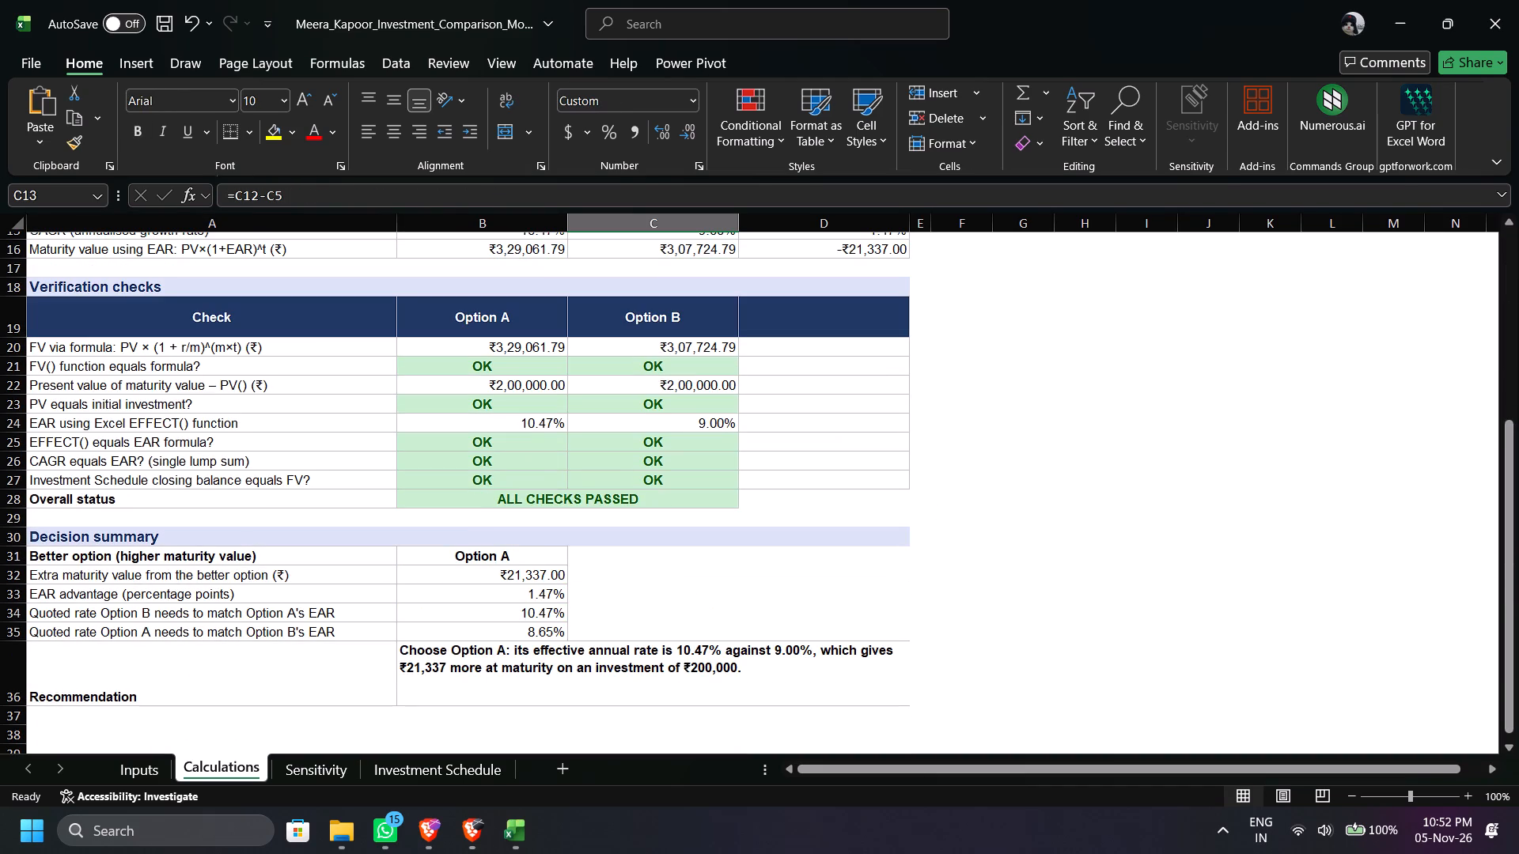
pyautogui.scroll(6, 322, 569)
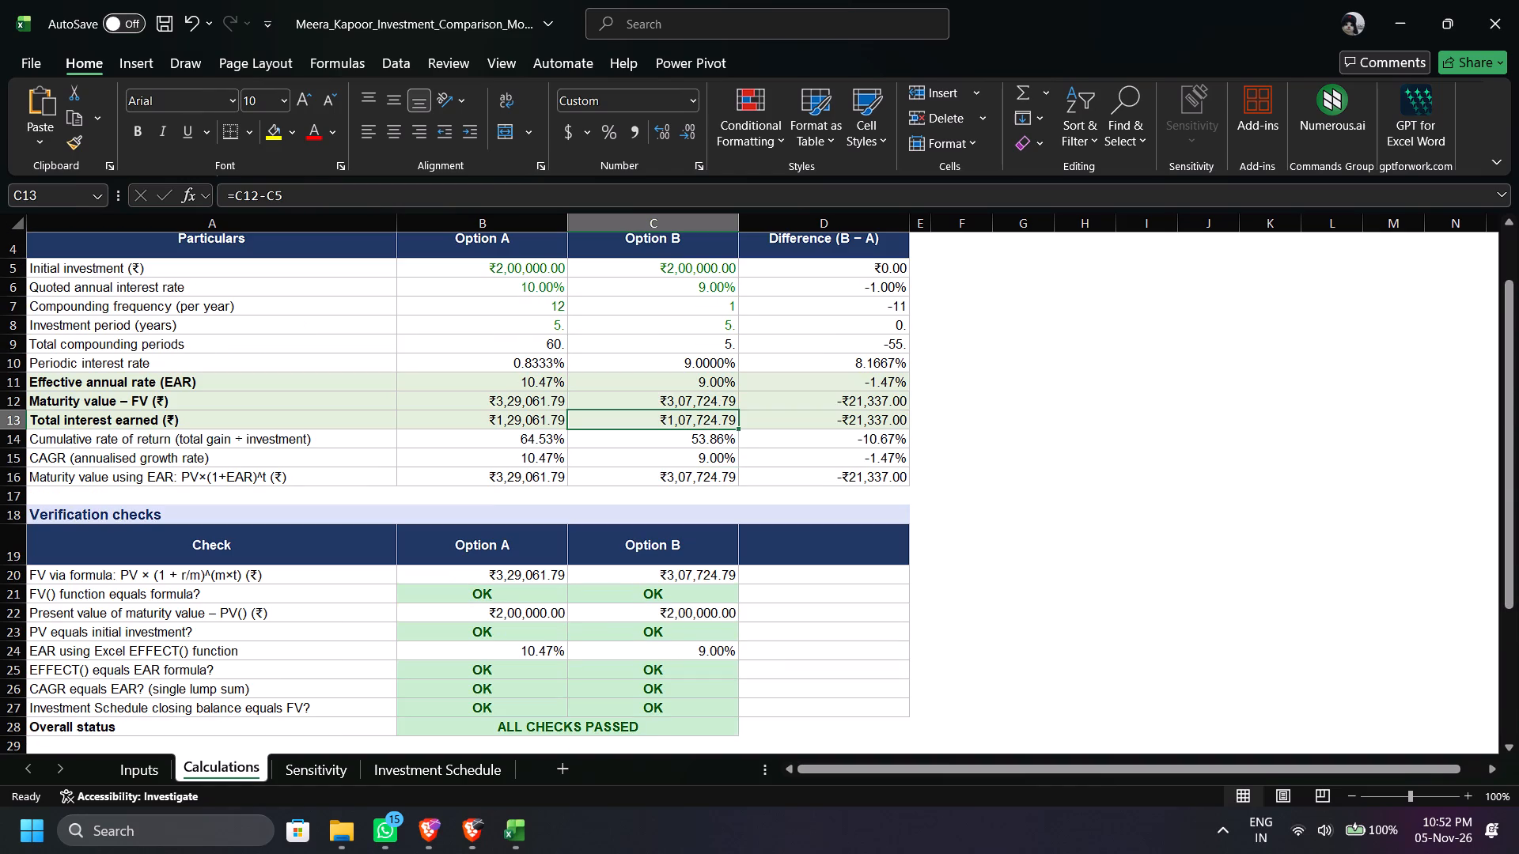
pyautogui.scroll(-4, 316, 575)
# Review the Sensitivity sheet's charts and tables, from the quoted-rate comparison through the two-variable what-if tables and Goal Seek section.
pyautogui.click(311, 781)
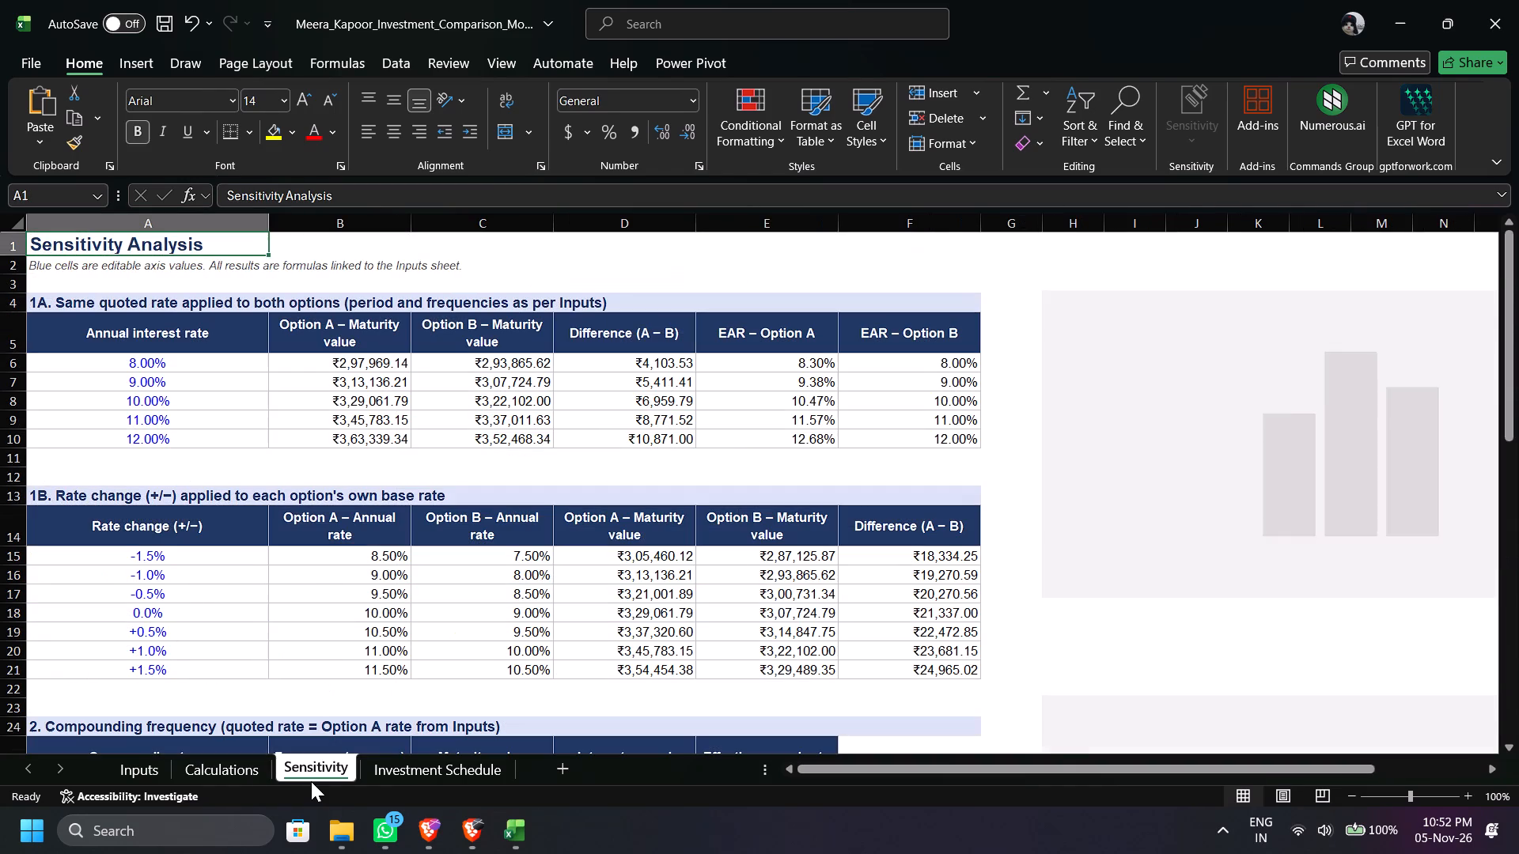
pyautogui.click(1271, 452)
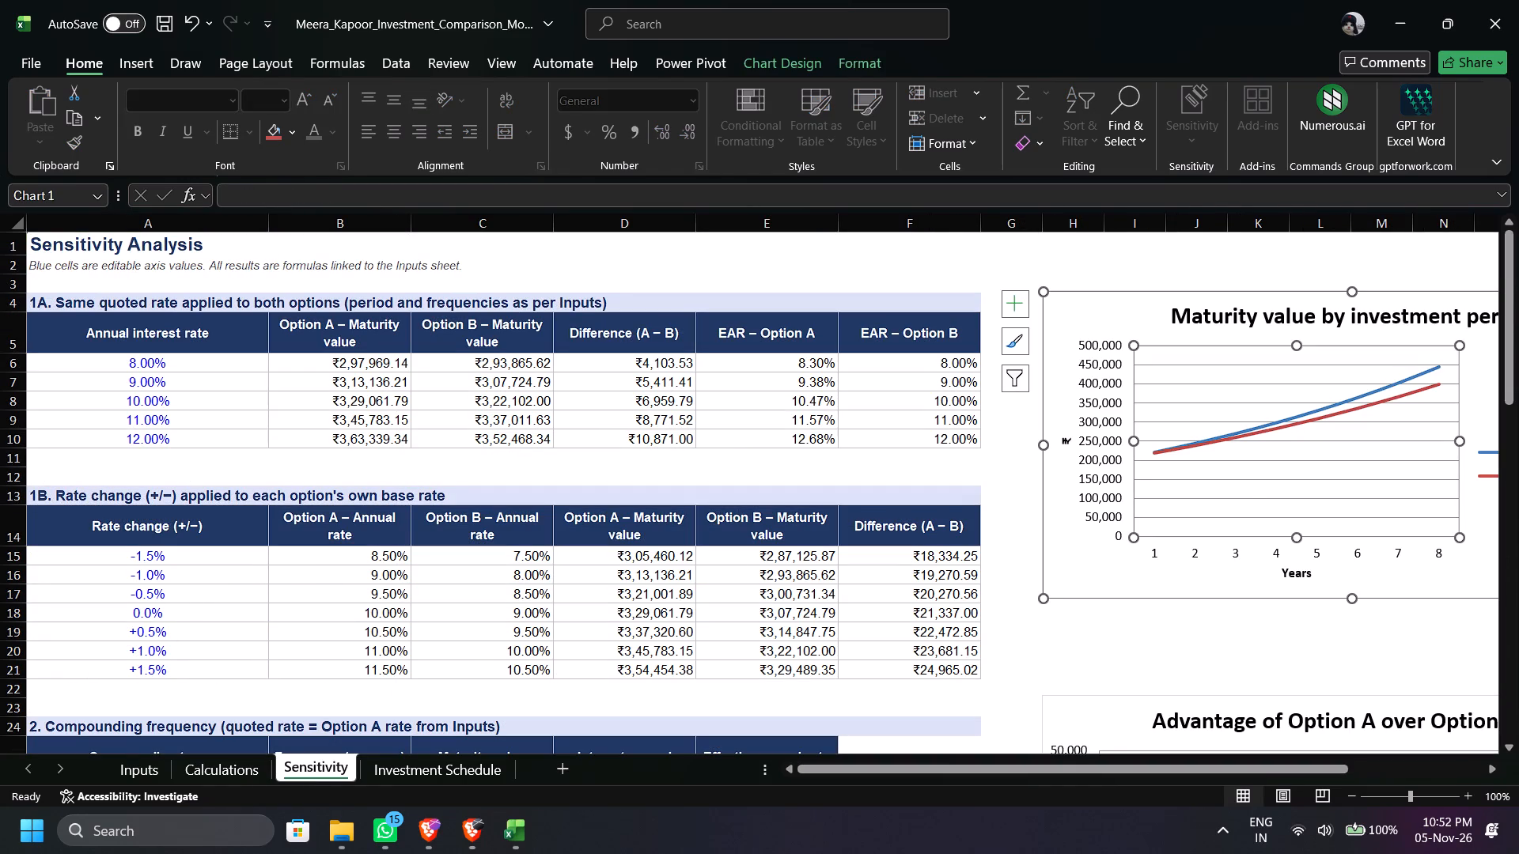
pyautogui.scroll(-4, 672, 567)
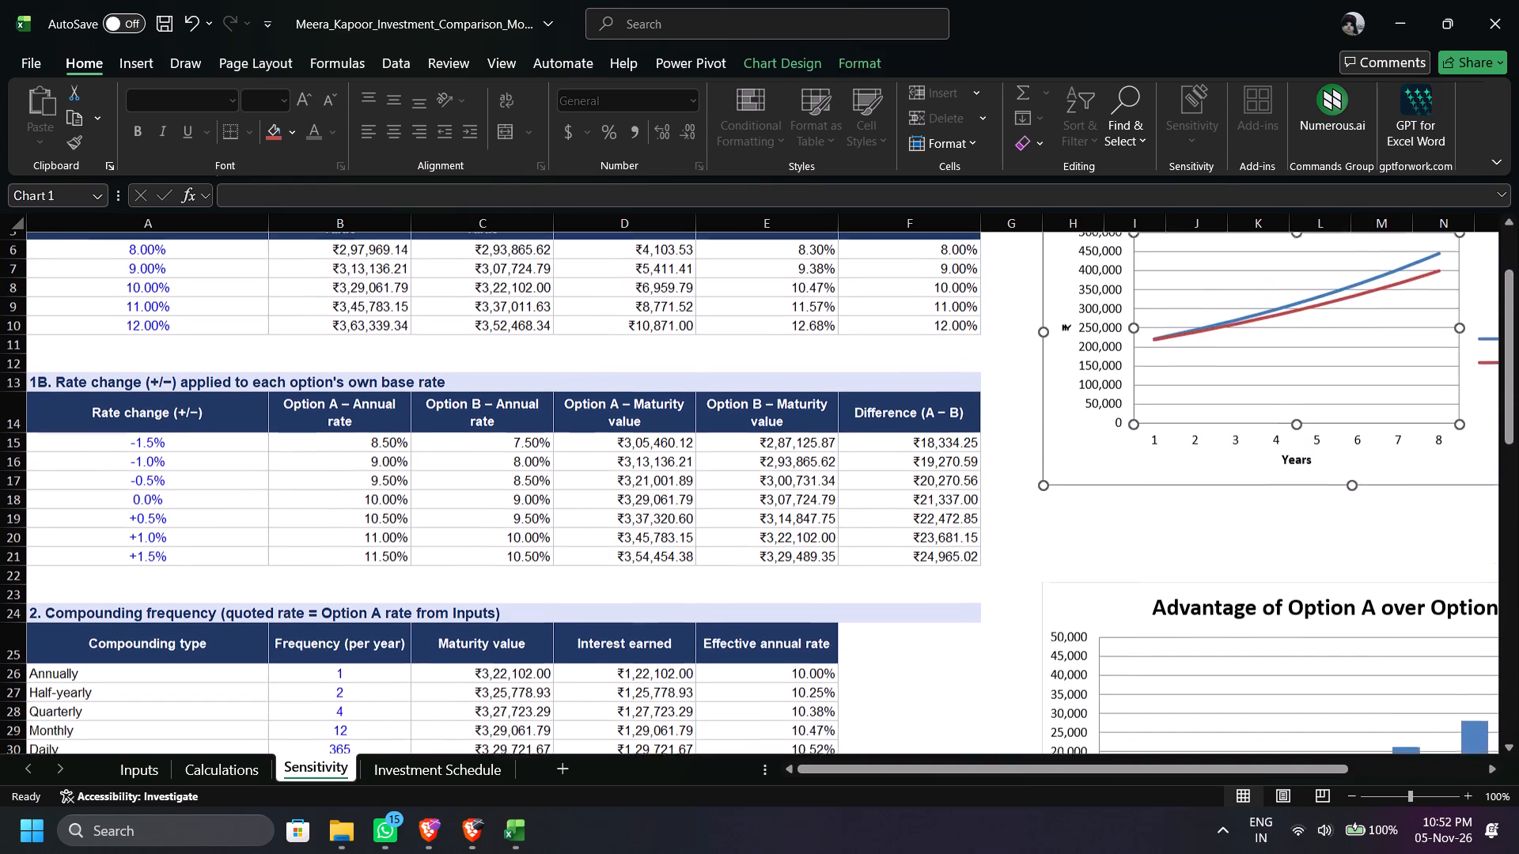
pyautogui.scroll(-6, 672, 567)
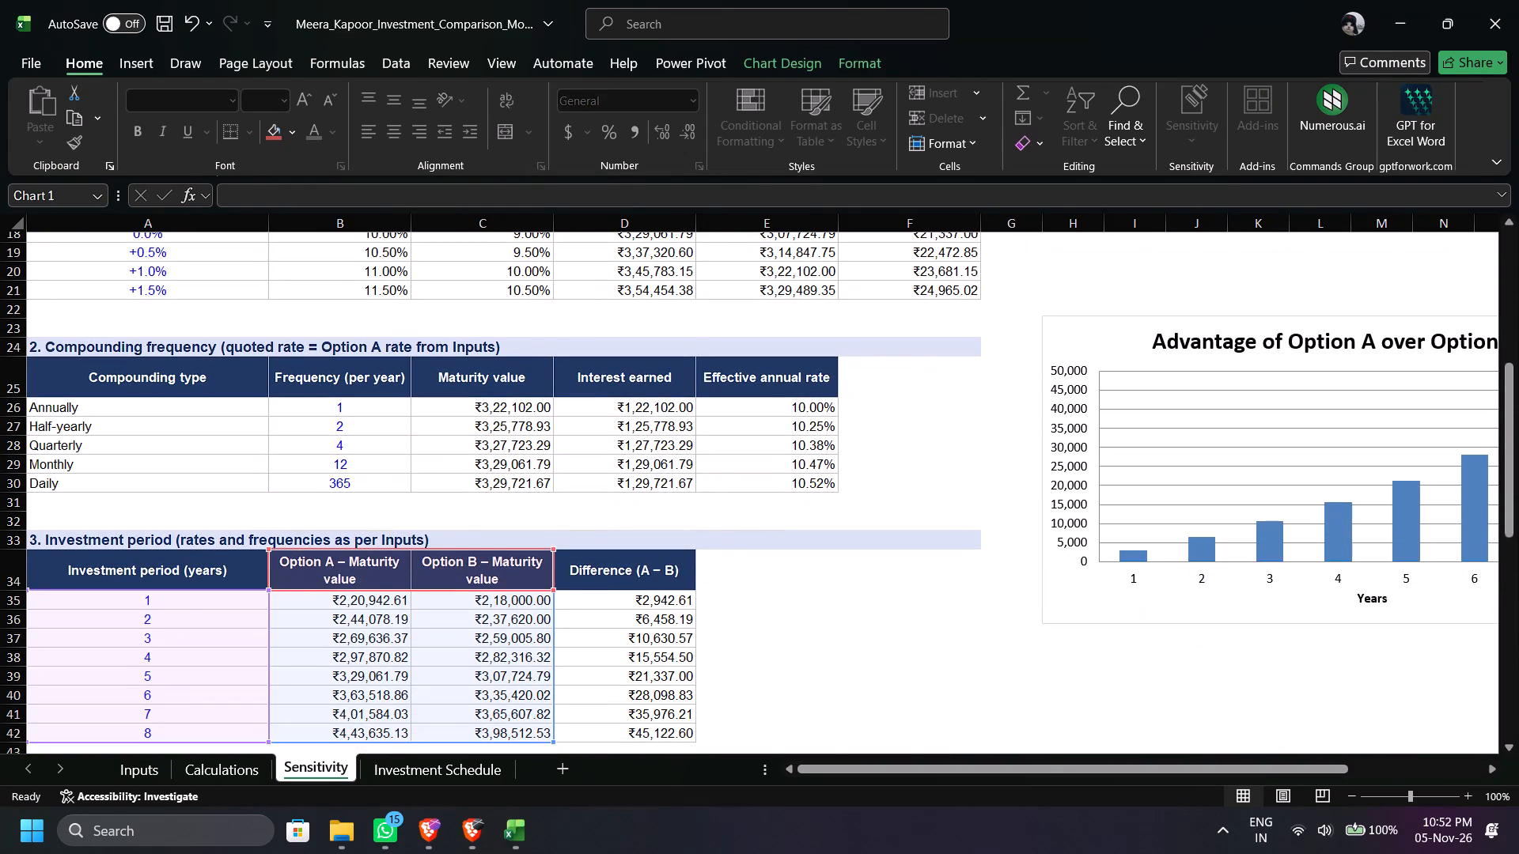
pyautogui.scroll(-3, 672, 567)
pyautogui.scroll(2, 672, 567)
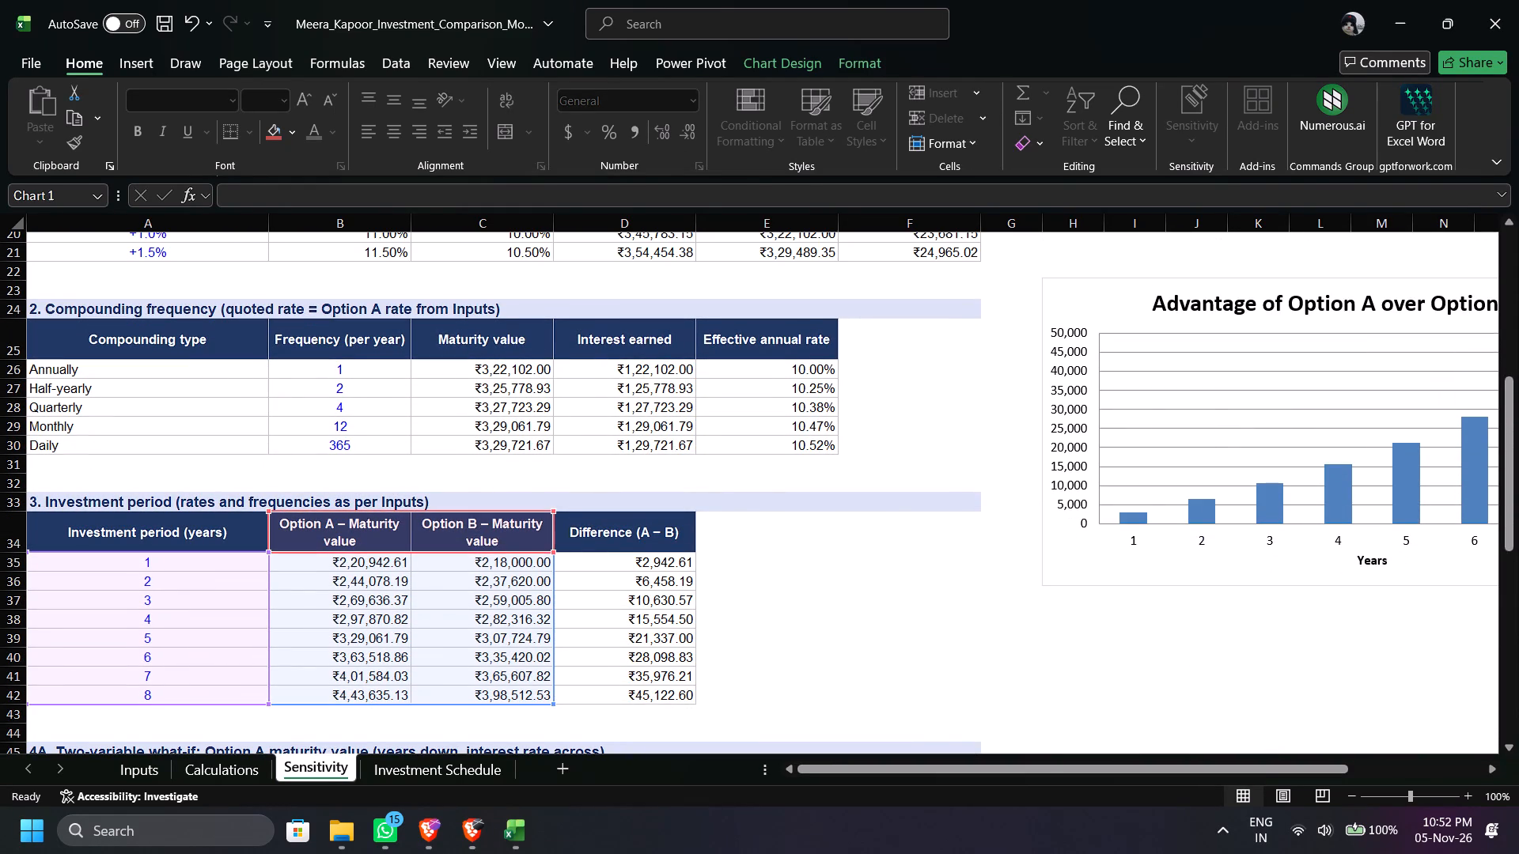
pyautogui.moveTo(142, 317); pyautogui.dragTo(755, 569)
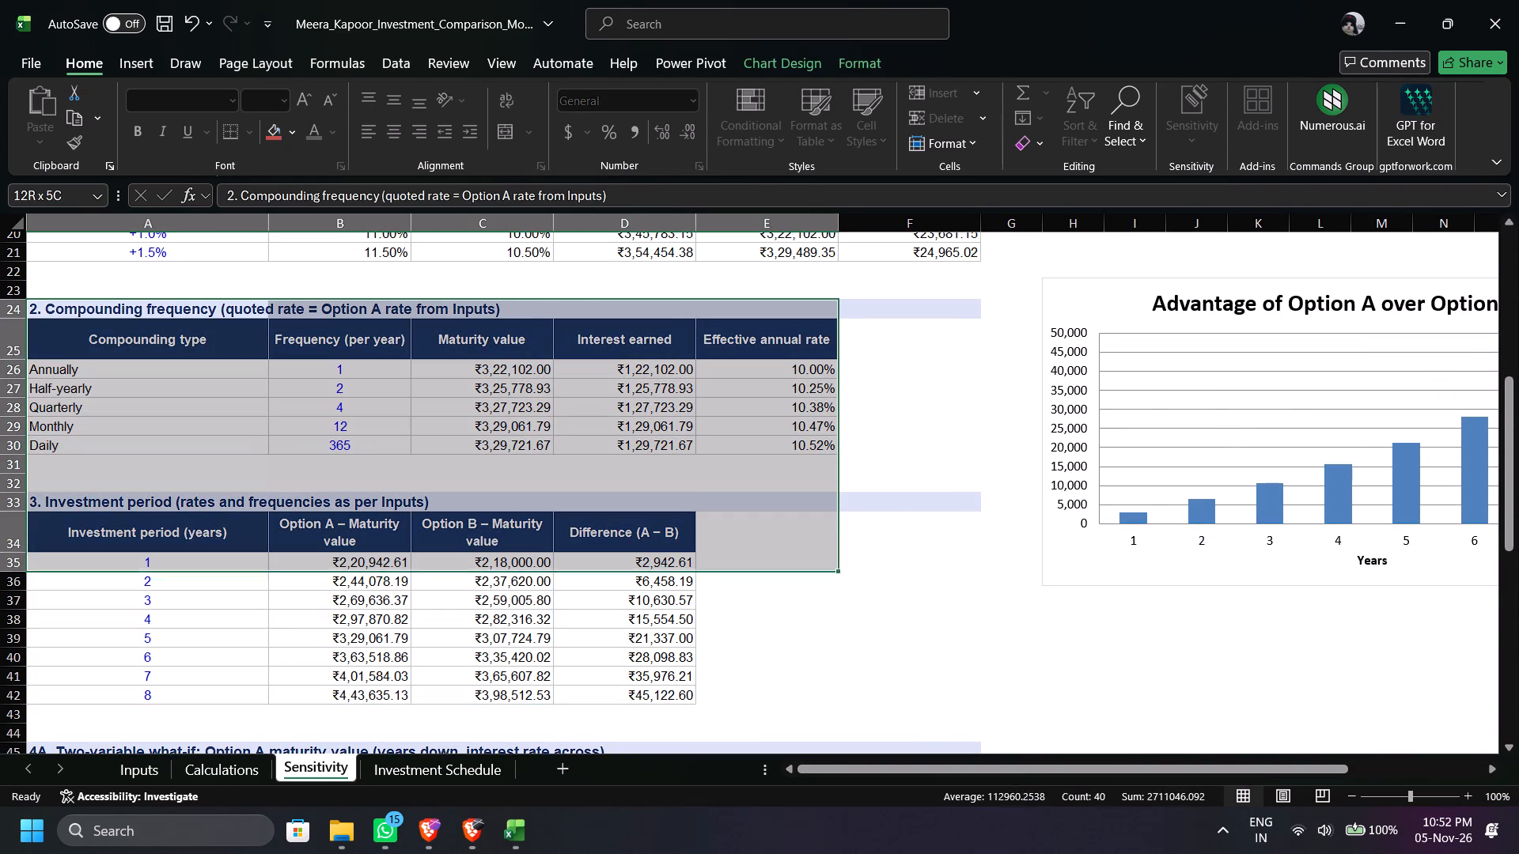
pyautogui.moveTo(755, 569); pyautogui.dragTo(869, 618)
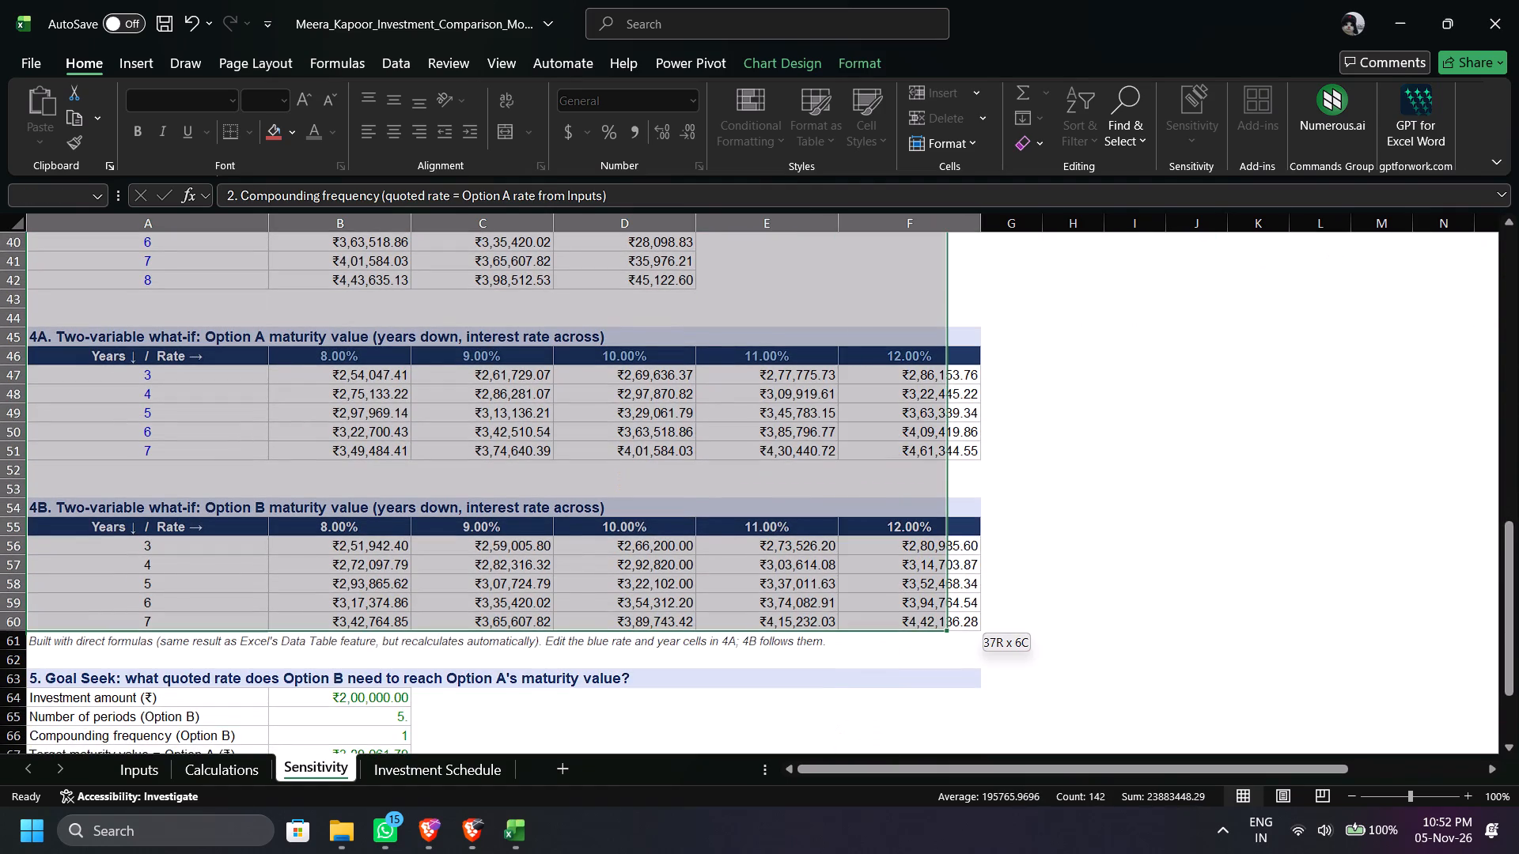
pyautogui.moveTo(869, 618); pyautogui.dragTo(854, 793)
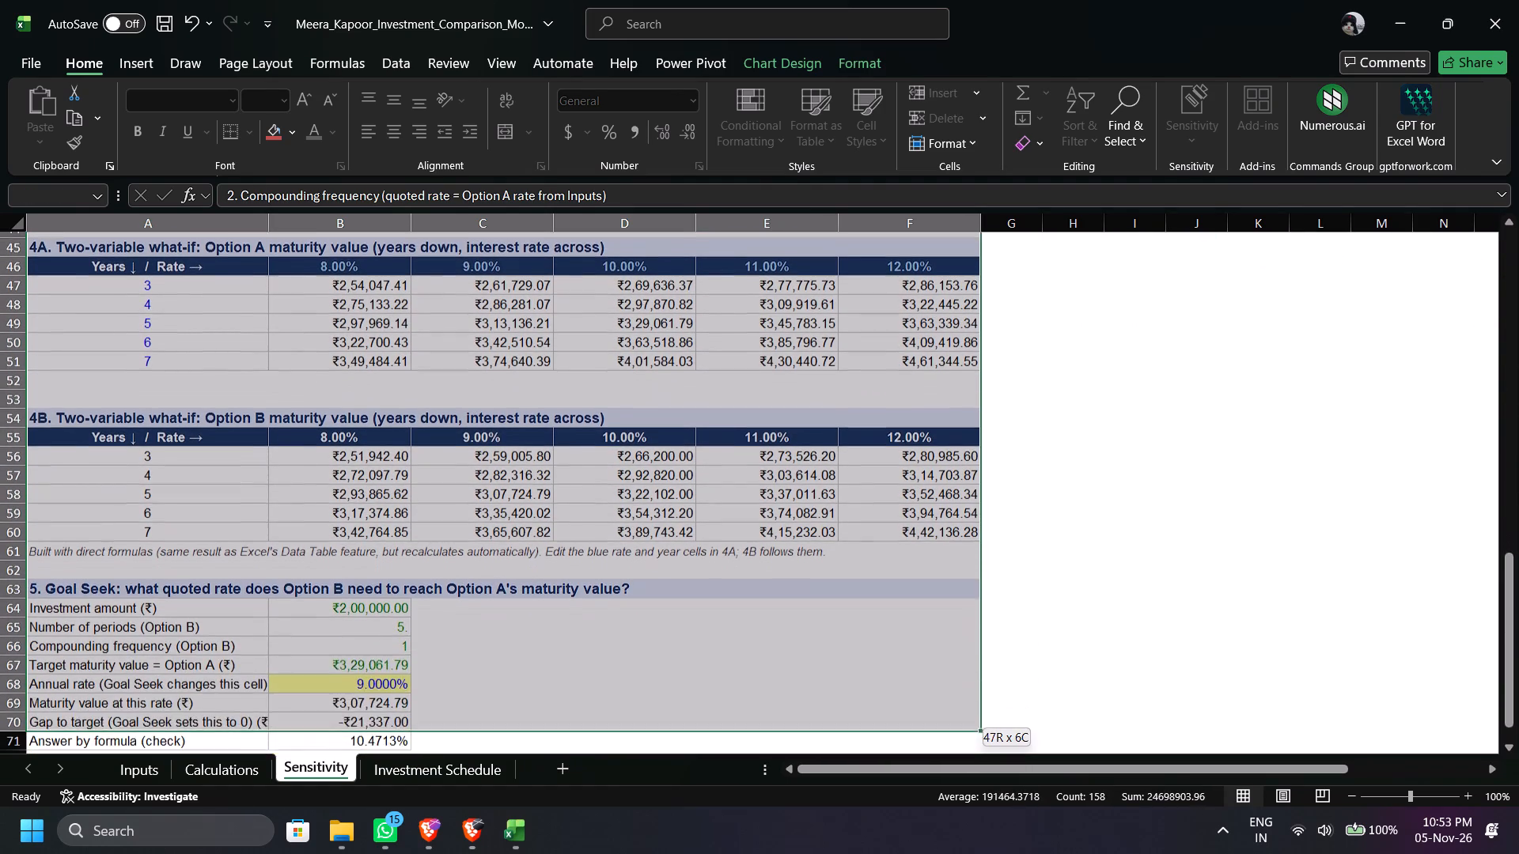
pyautogui.moveTo(854, 793); pyautogui.dragTo(964, 395)
pyautogui.click(1025, 504)
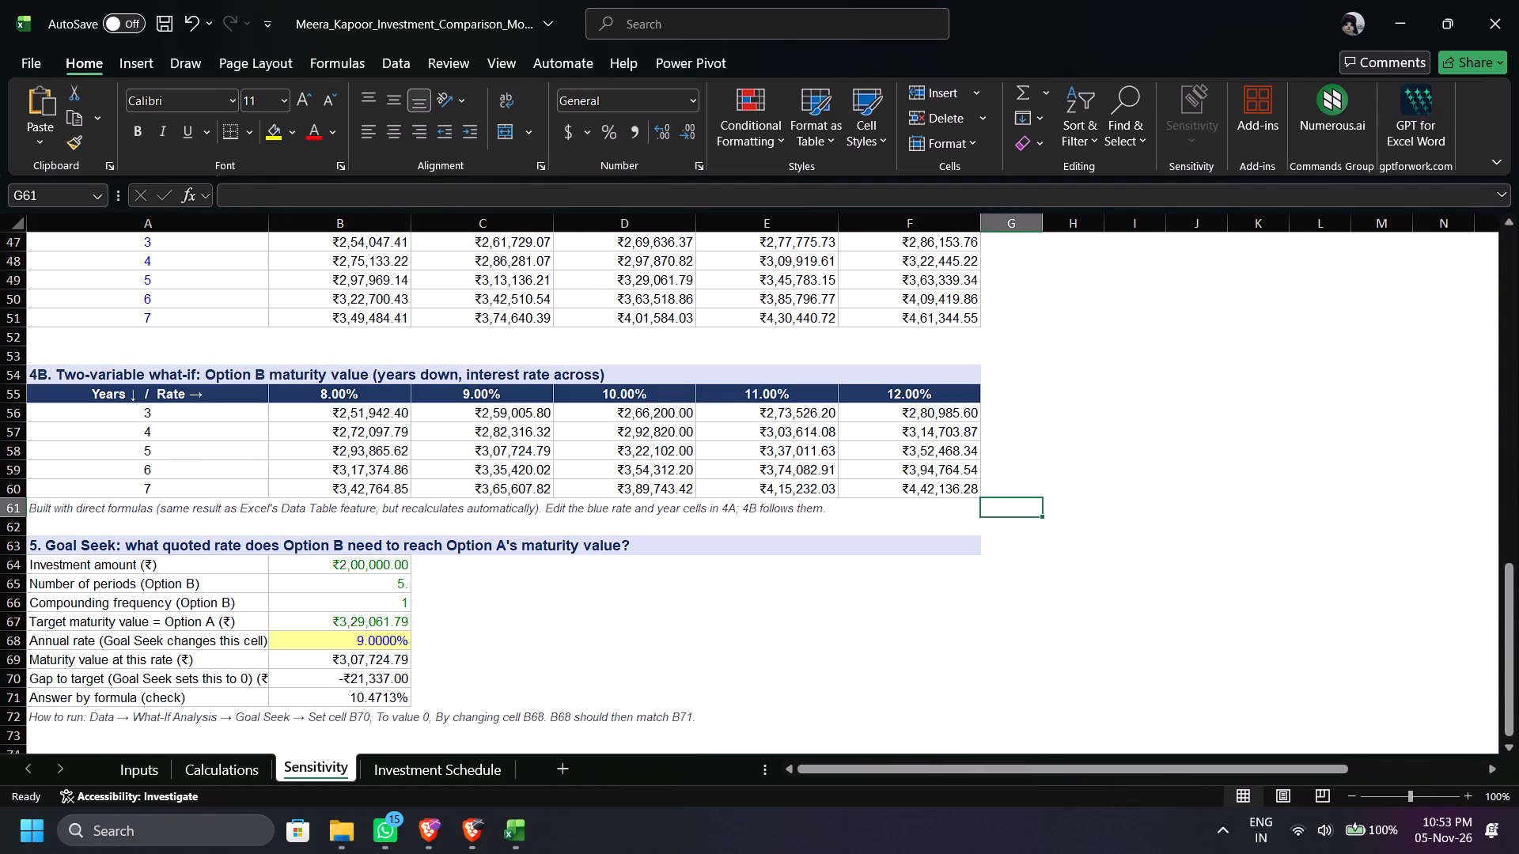
# Examine Option A's opening balance, interest earned and closing balance formulas on the Investment Schedule sheet.
pyautogui.click(463, 775)
pyautogui.scroll(3, 504, 674)
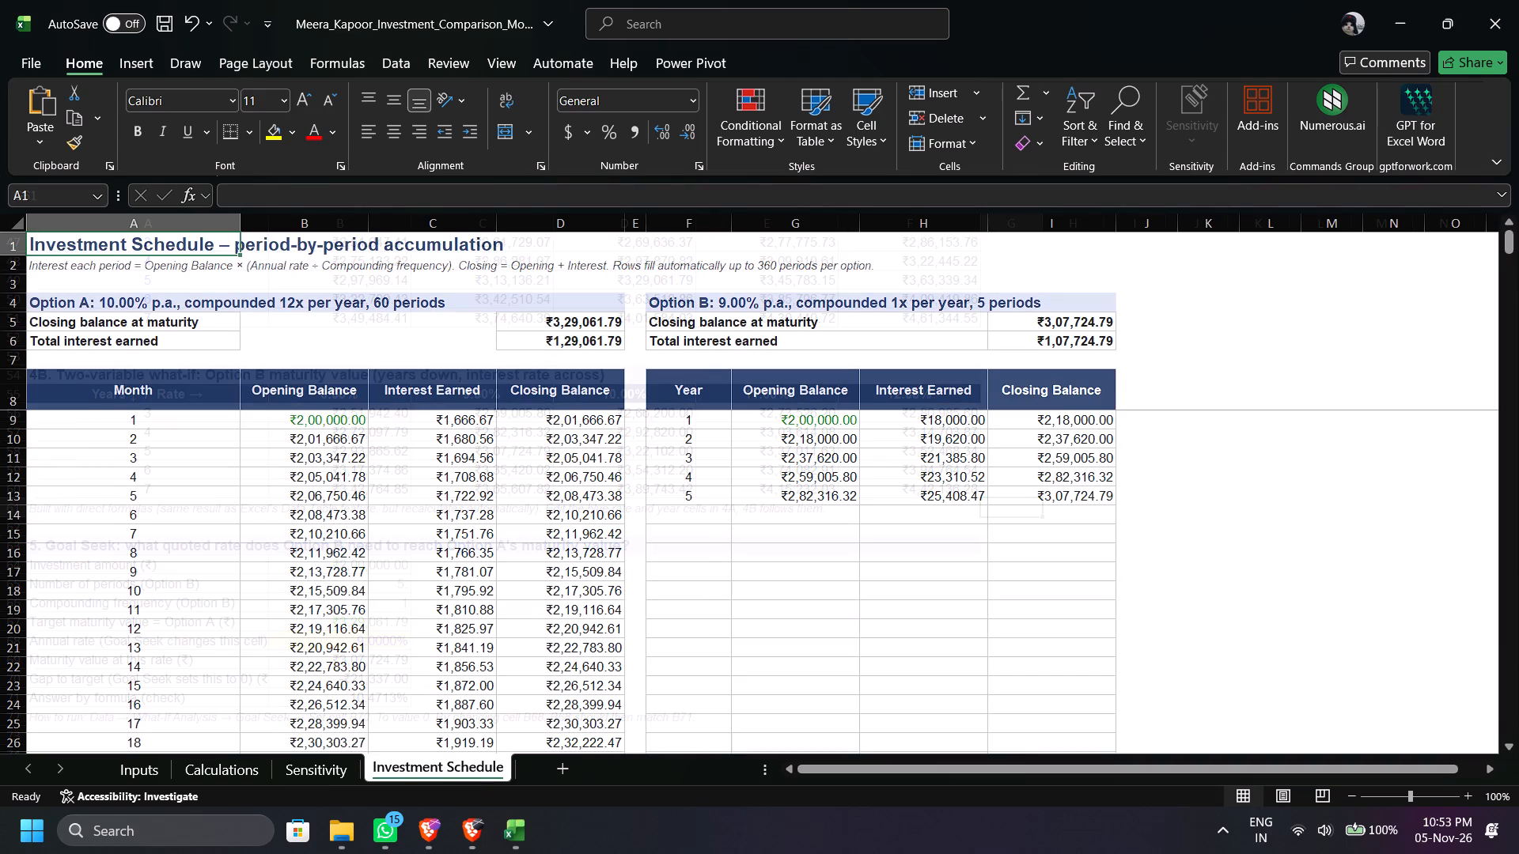
pyautogui.scroll(-18, 505, 659)
pyautogui.scroll(-11, 488, 633)
pyautogui.scroll(20, 483, 603)
pyautogui.scroll(7, 483, 603)
pyautogui.click(377, 448)
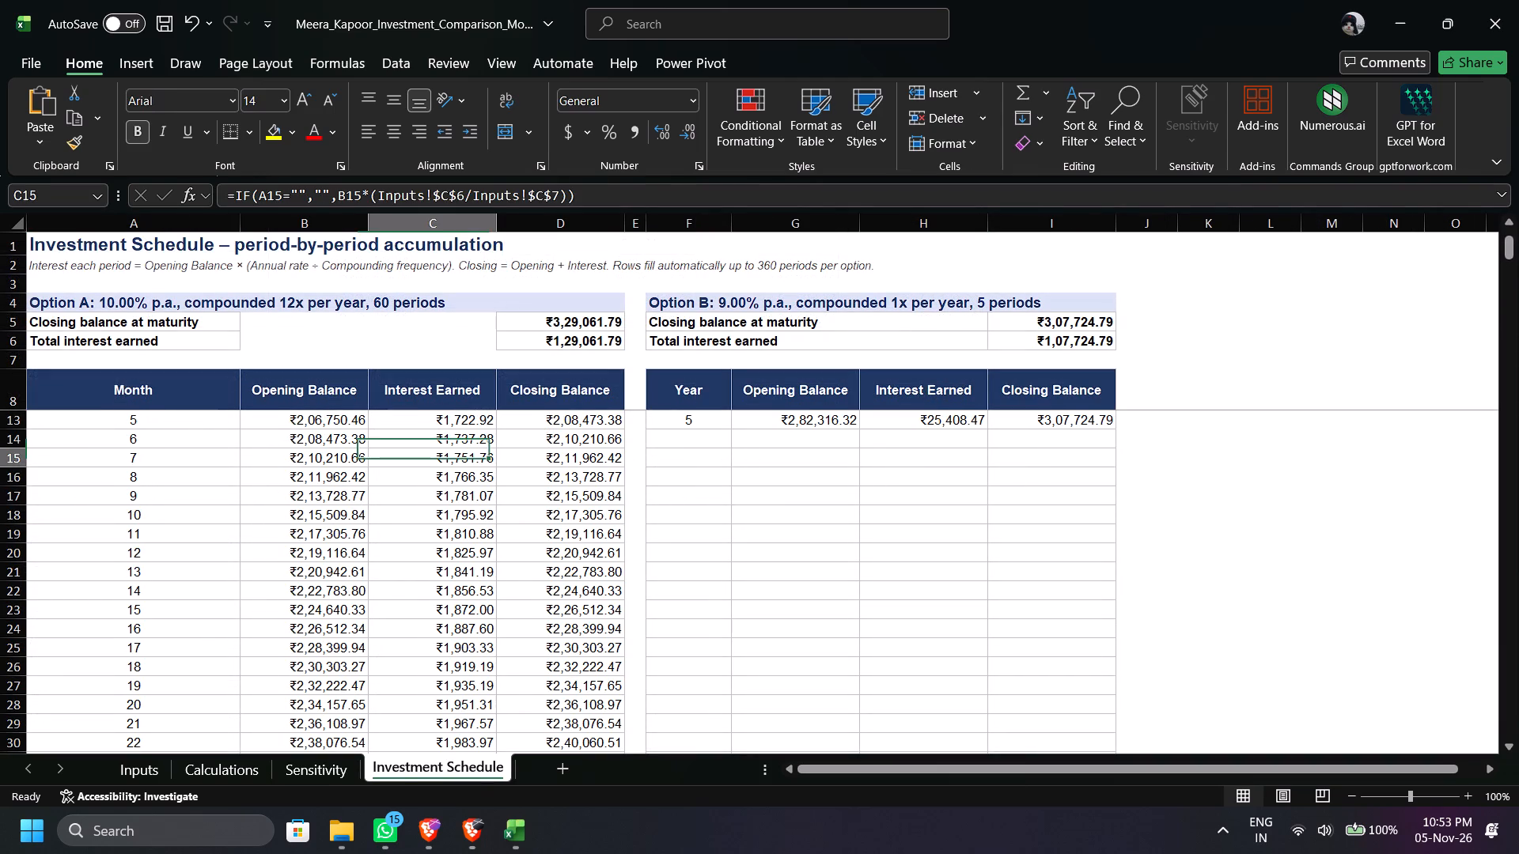
pyautogui.click(364, 442)
pyautogui.click(445, 440)
pyautogui.click(571, 444)
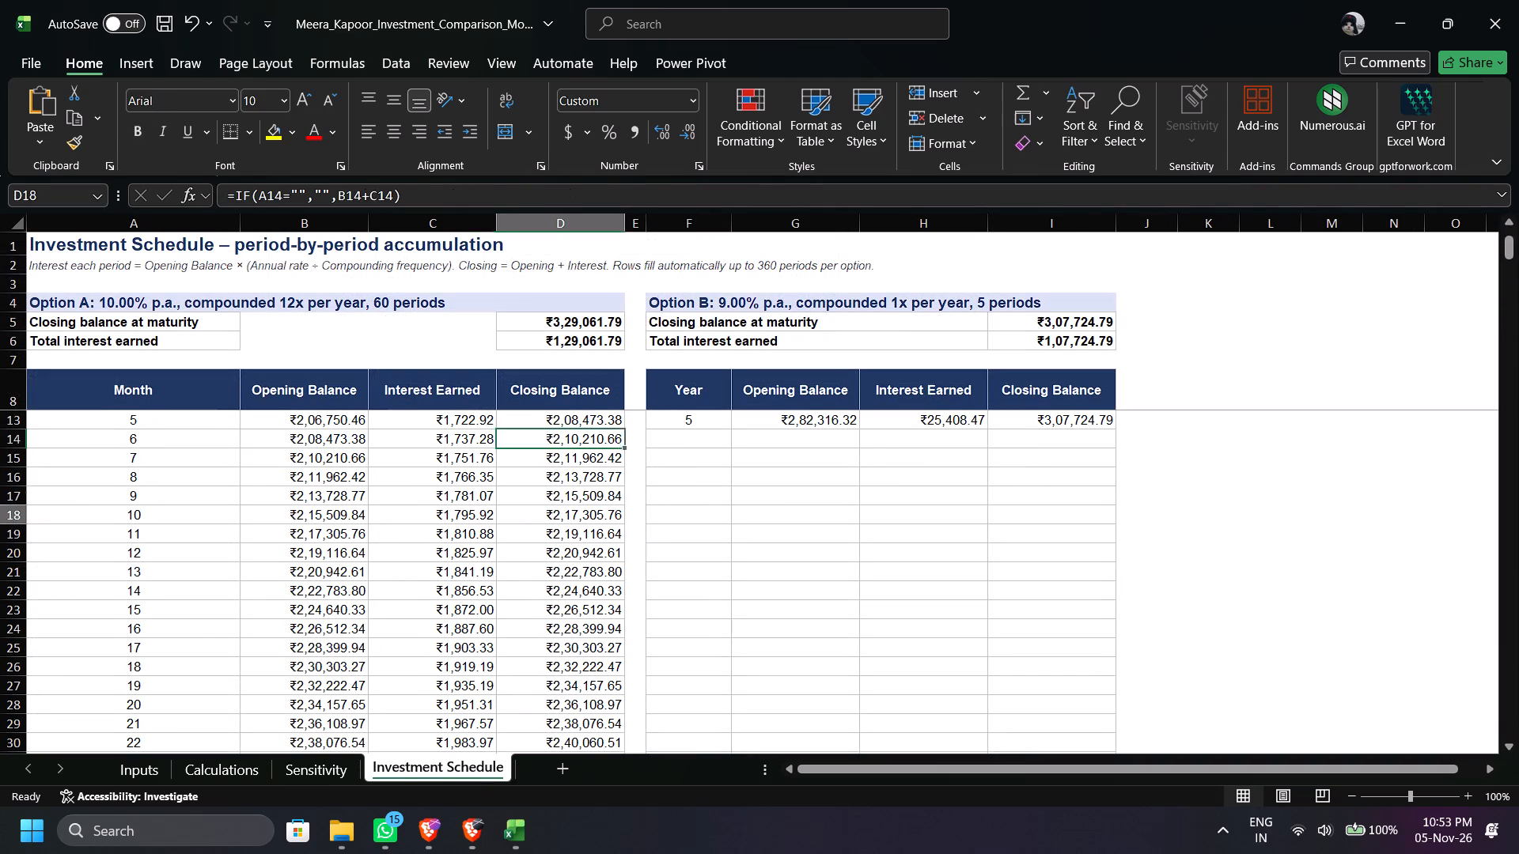
pyautogui.click(497, 515)
pyautogui.click(306, 514)
pyautogui.click(367, 663)
pyautogui.click(623, 603)
pyautogui.click(564, 681)
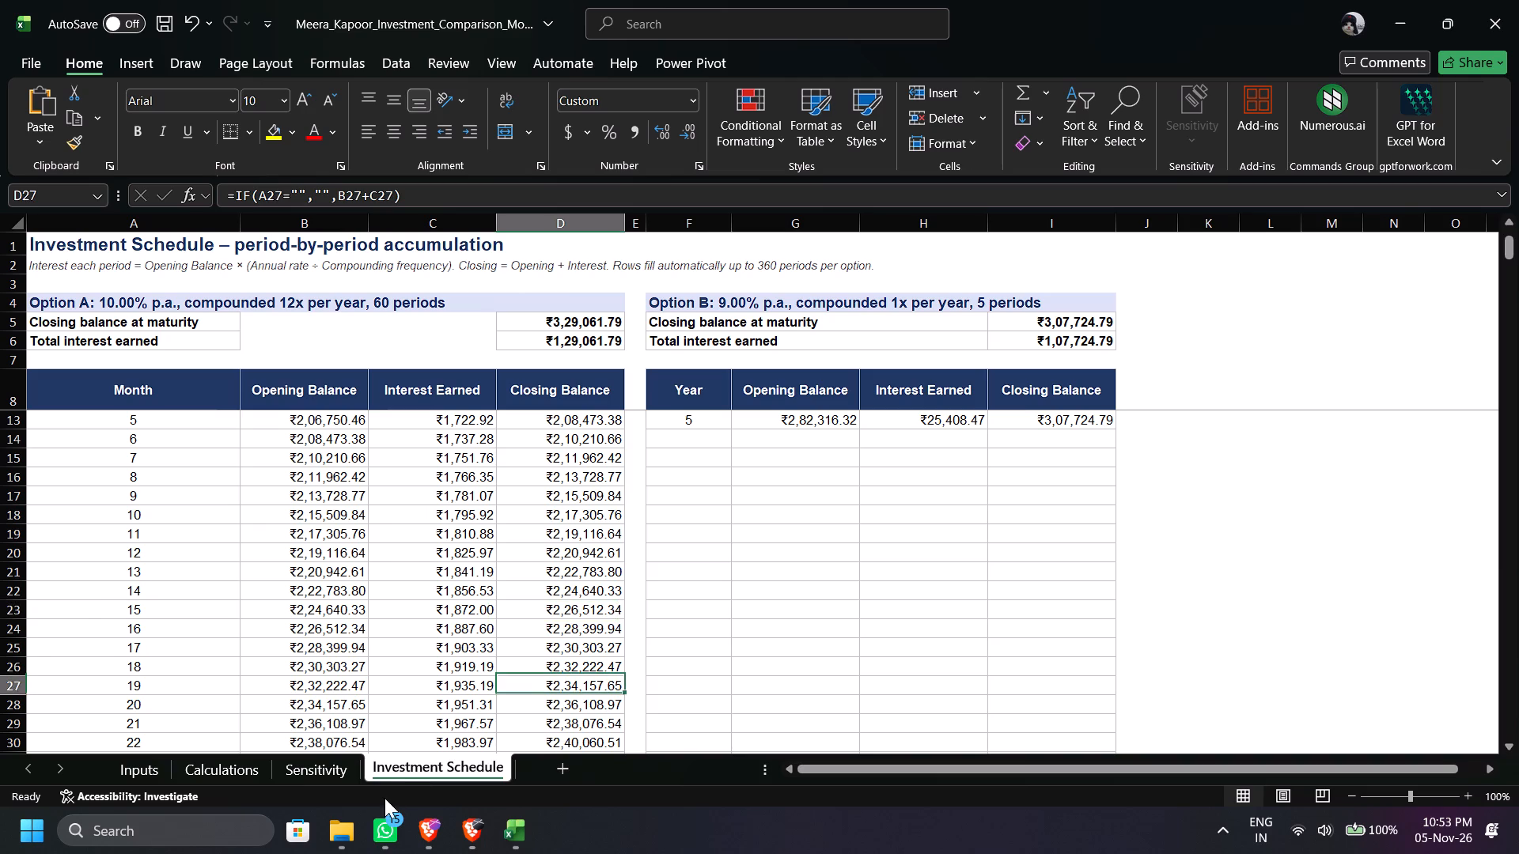
# Skim the Sensitivity sheet from the quoted-rate comparison down to the Goal Seek section and back to its top.
pyautogui.click(296, 780)
pyautogui.scroll(2, 407, 677)
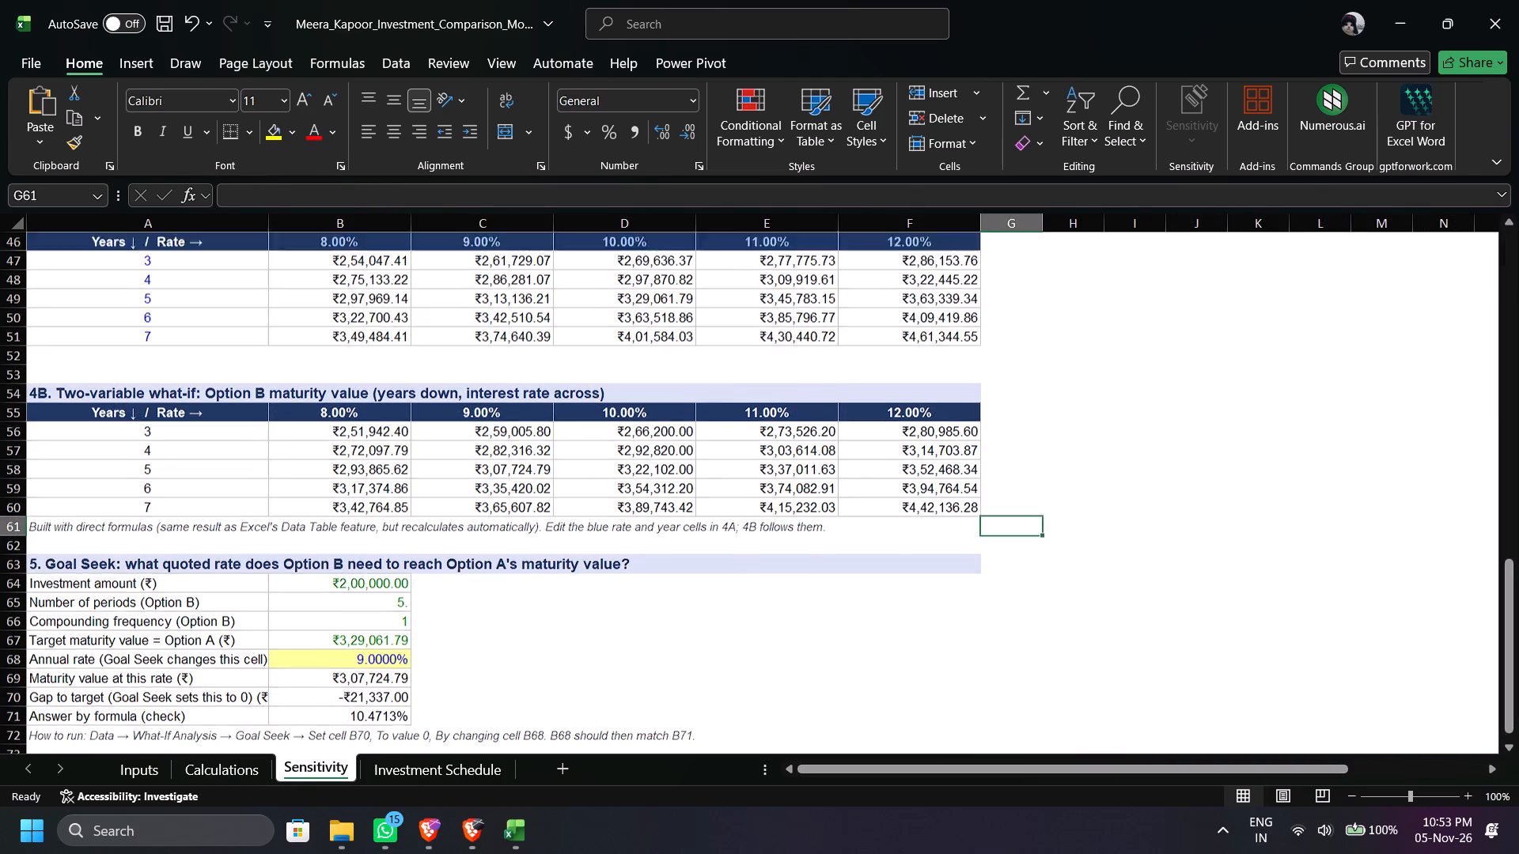
pyautogui.scroll(17, 407, 674)
pyautogui.scroll(12, 403, 630)
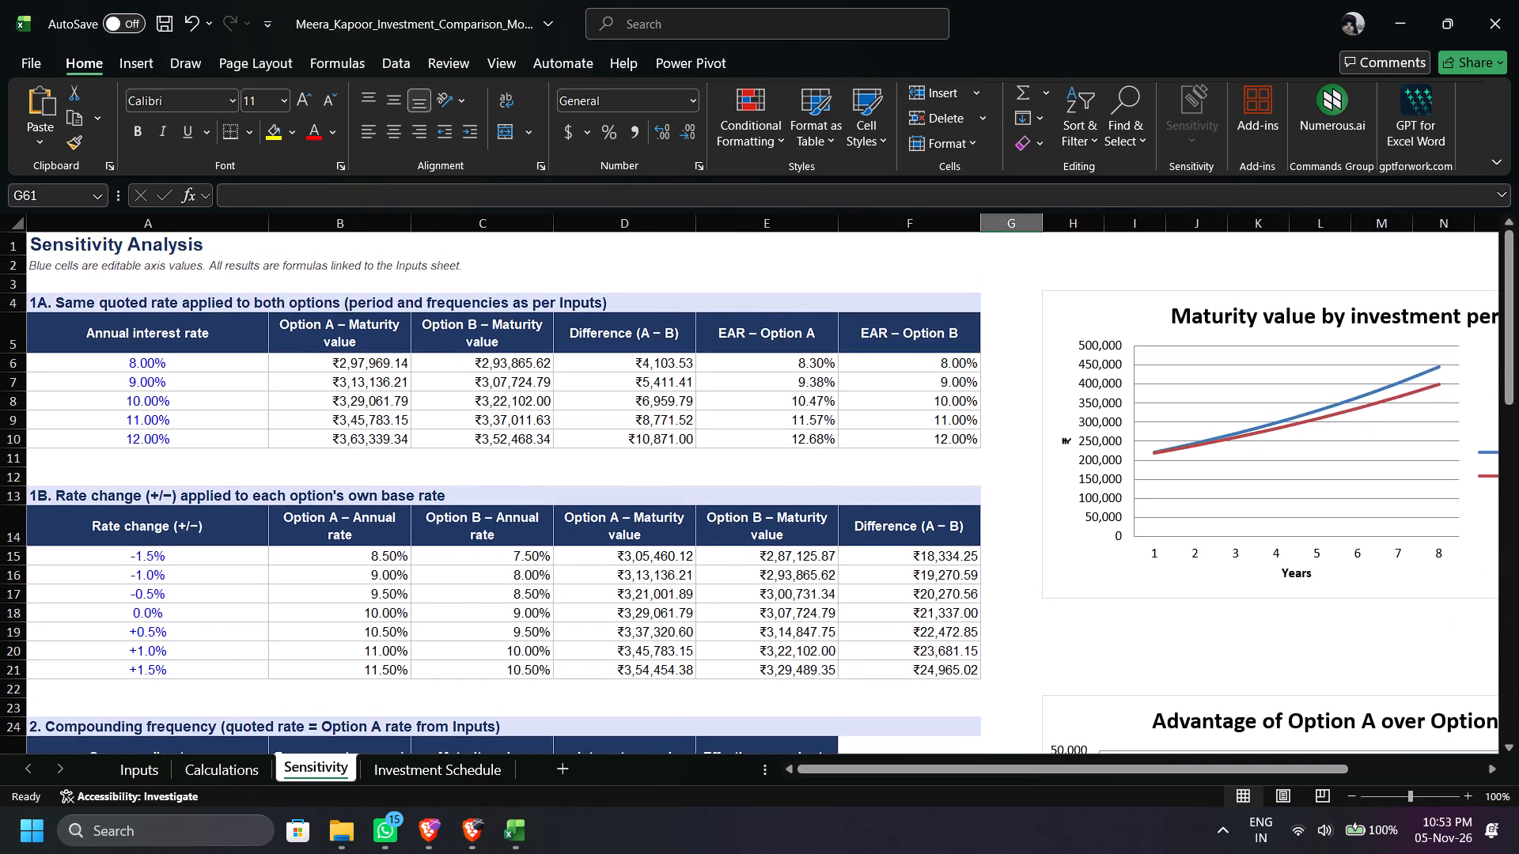
pyautogui.scroll(-20, 407, 598)
pyautogui.scroll(-5, 400, 596)
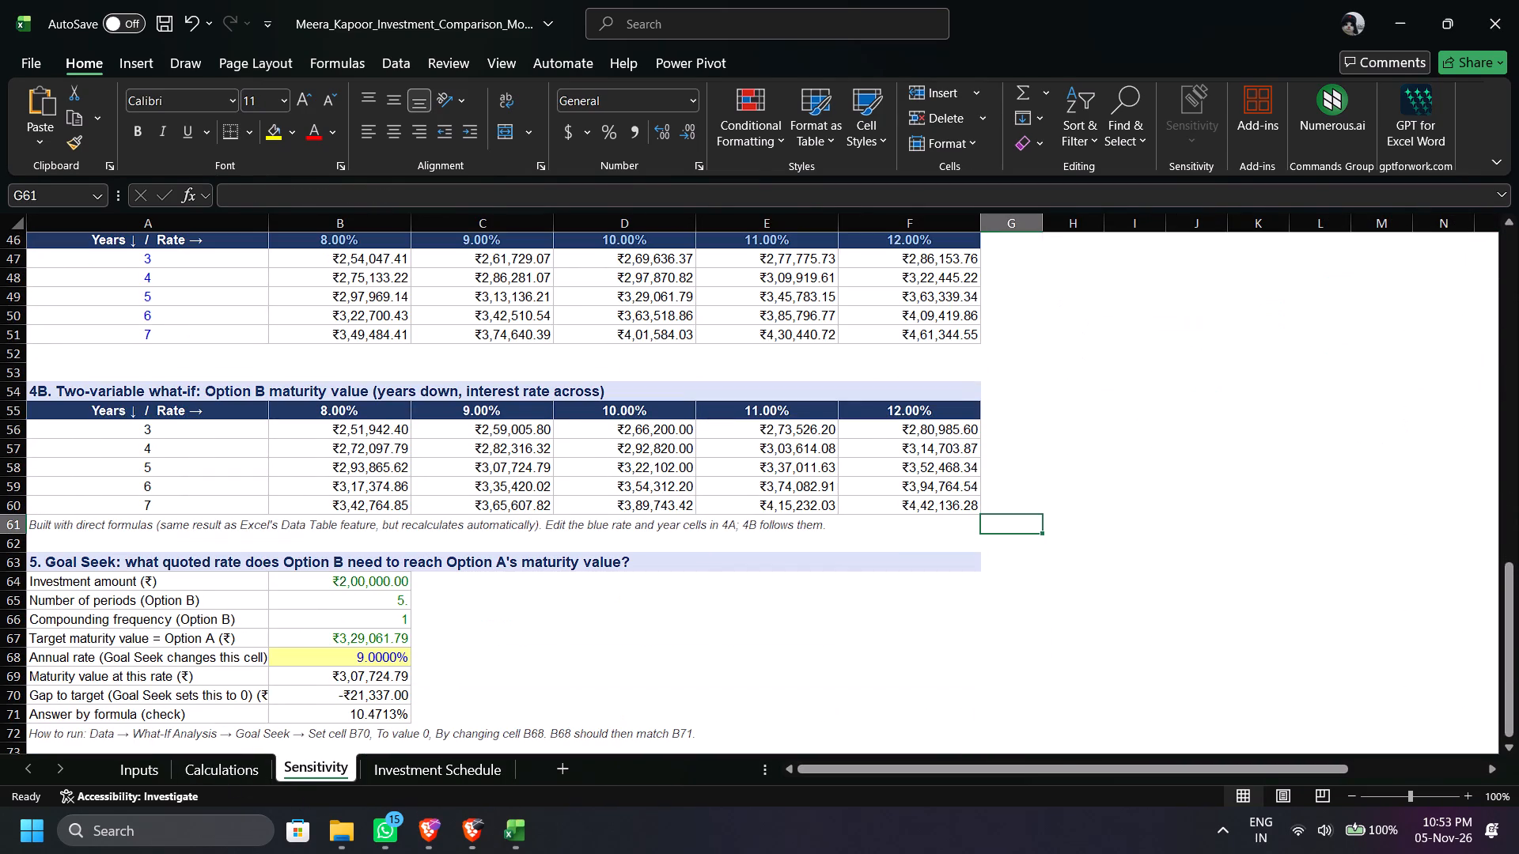
pyautogui.scroll(17, 312, 601)
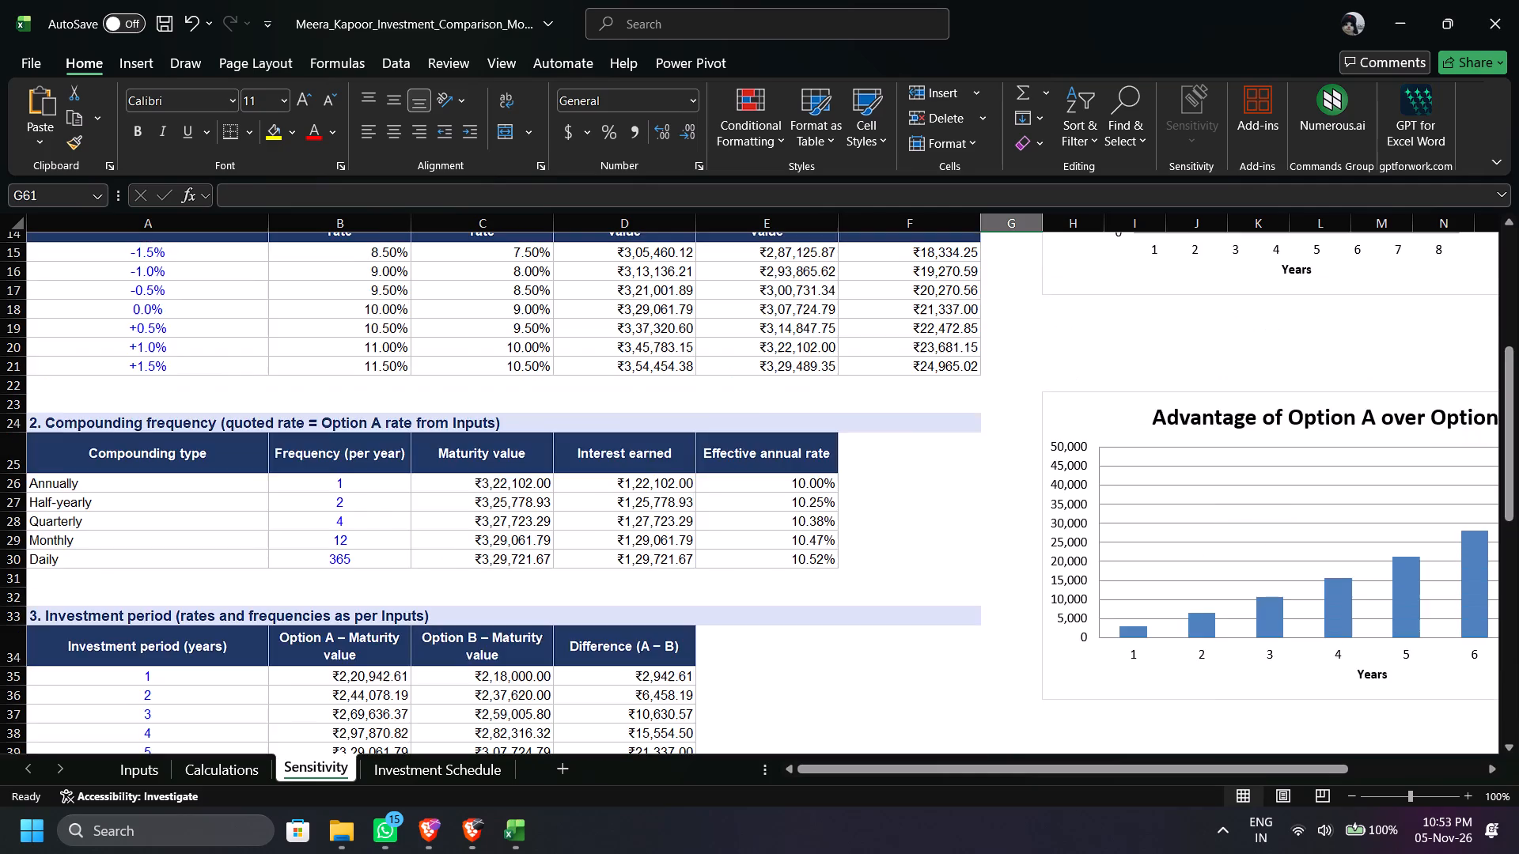
pyautogui.scroll(8, 313, 601)
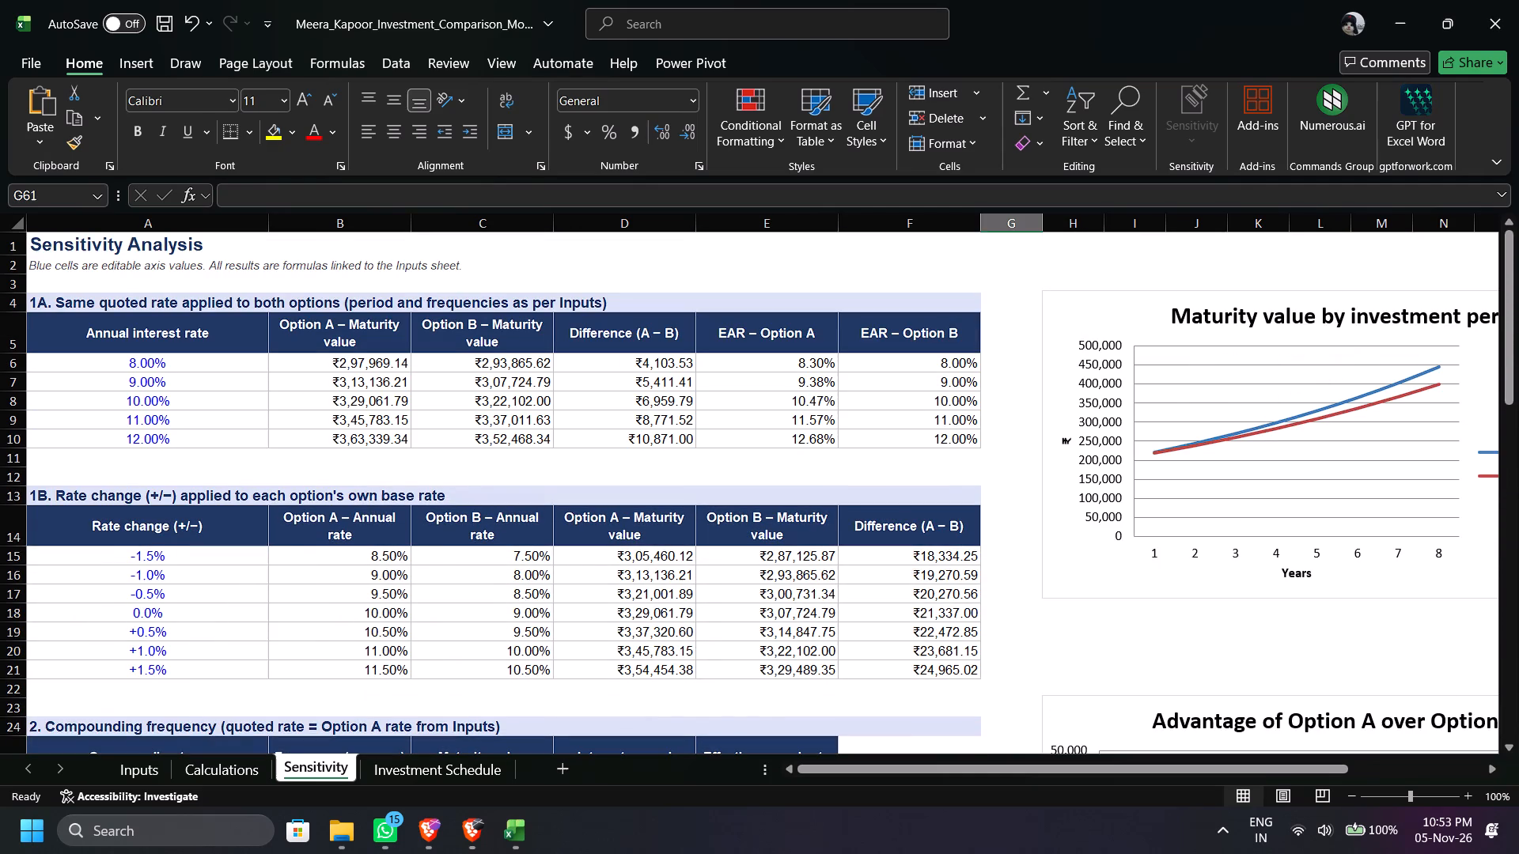
# Examine the Sensitivity sheet's same-rate, rate-change and compounding-frequency tables, followed by the investment-period, two-variable what-if and Goal Seek sections.
pyautogui.moveTo(142, 347); pyautogui.dragTo(701, 353)
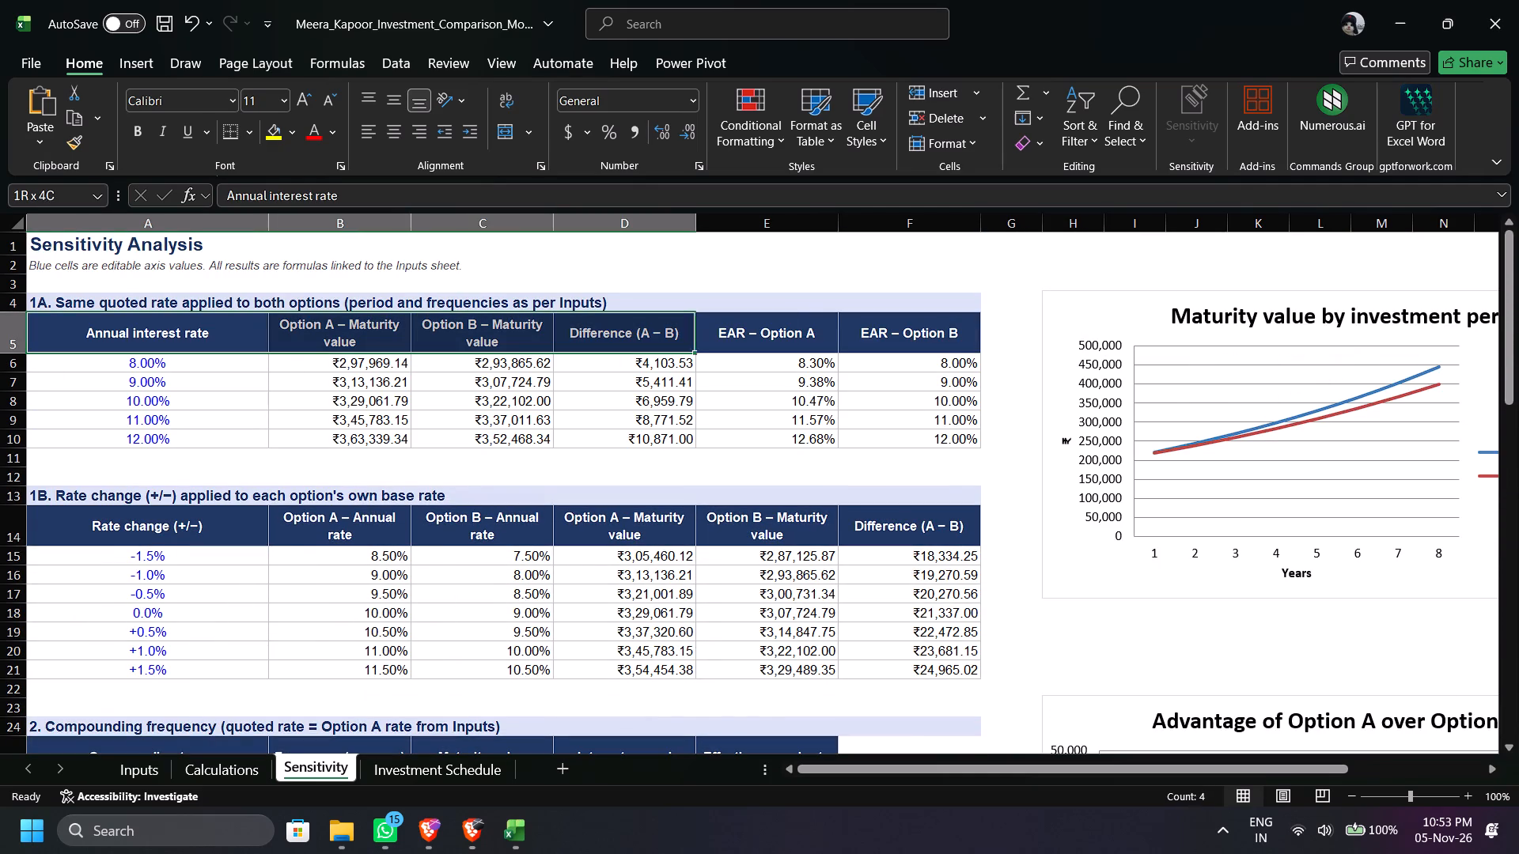
pyautogui.moveTo(701, 353); pyautogui.dragTo(857, 348)
pyautogui.moveTo(185, 518); pyautogui.dragTo(870, 647)
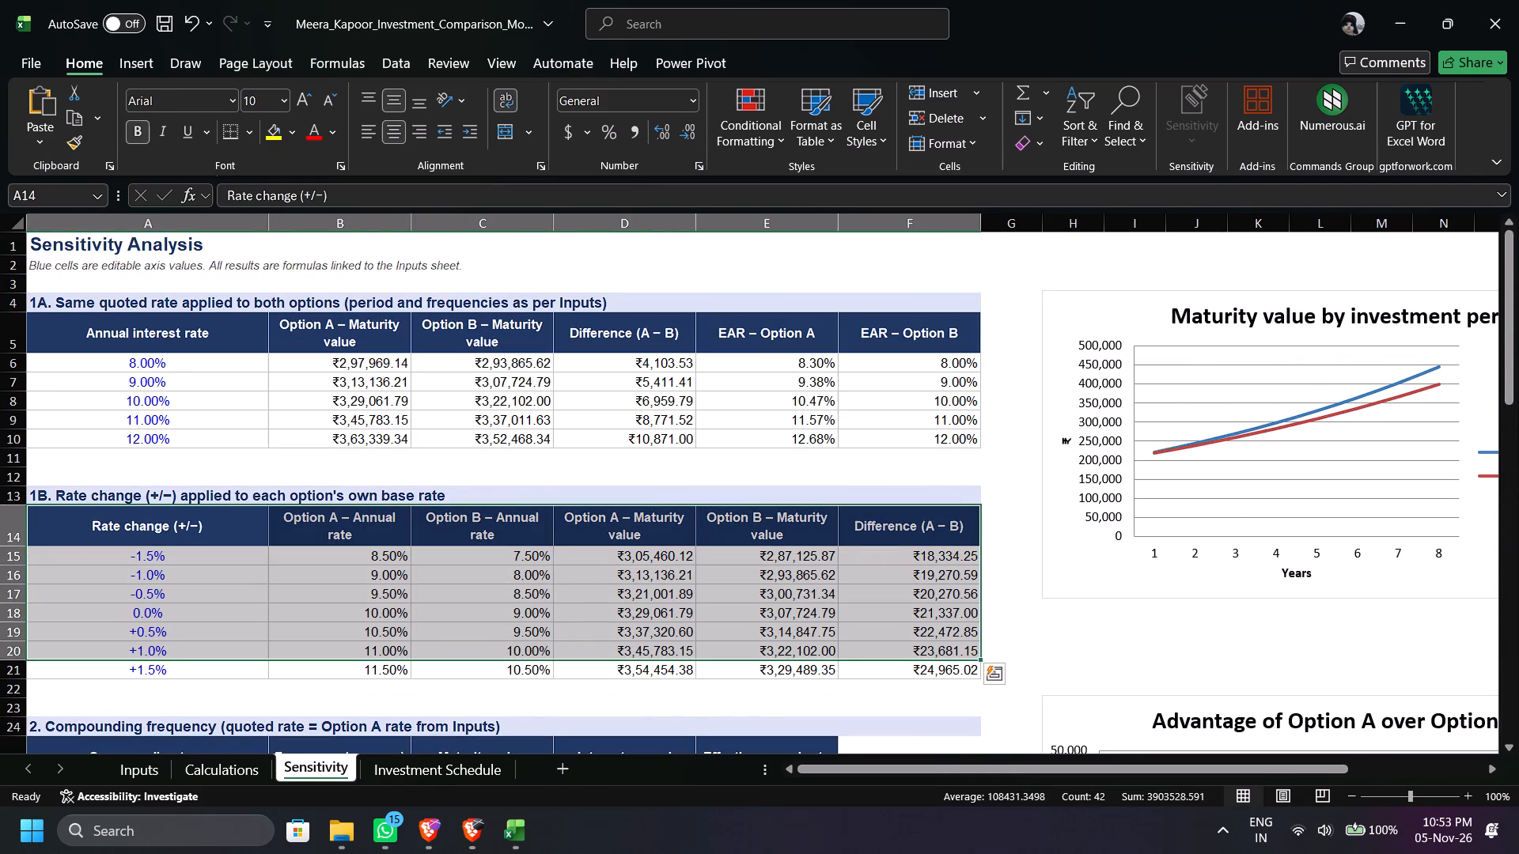
pyautogui.scroll(-10, 377, 606)
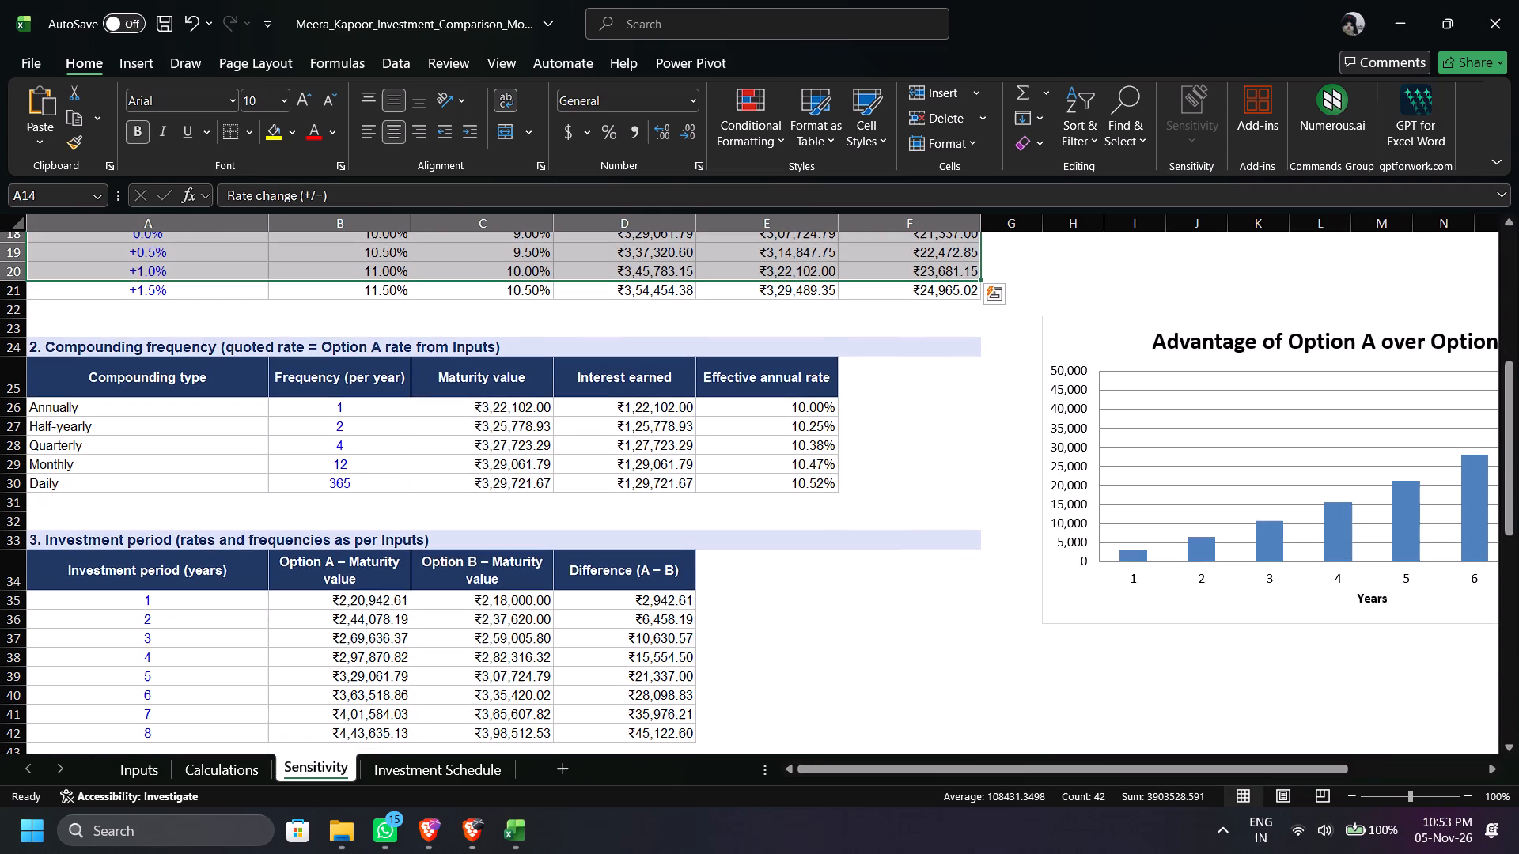
pyautogui.moveTo(164, 356); pyautogui.dragTo(767, 461)
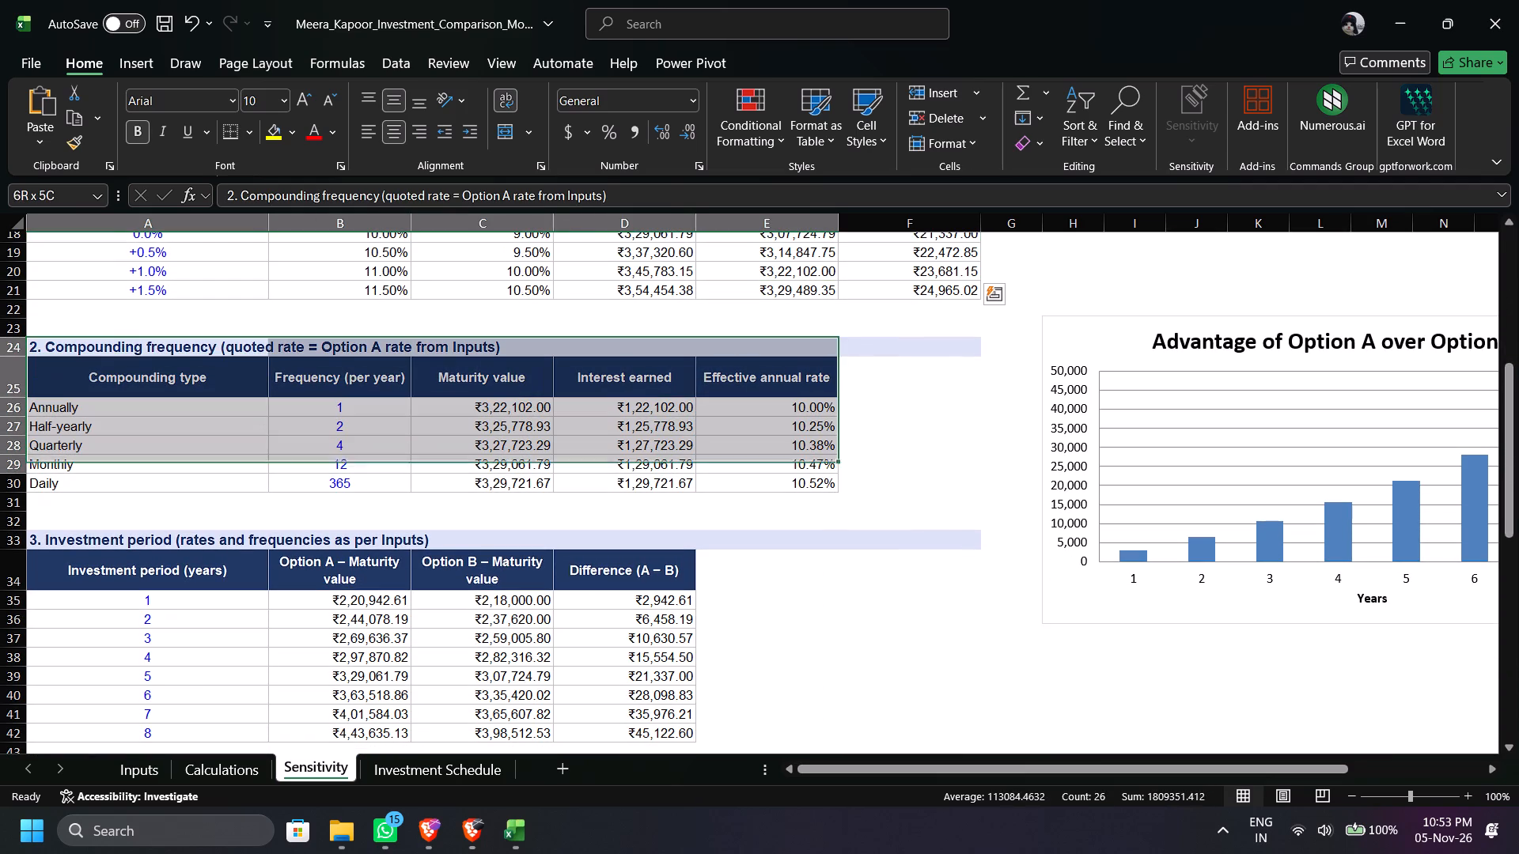
pyautogui.moveTo(767, 461); pyautogui.dragTo(767, 478)
pyautogui.scroll(-10, 470, 573)
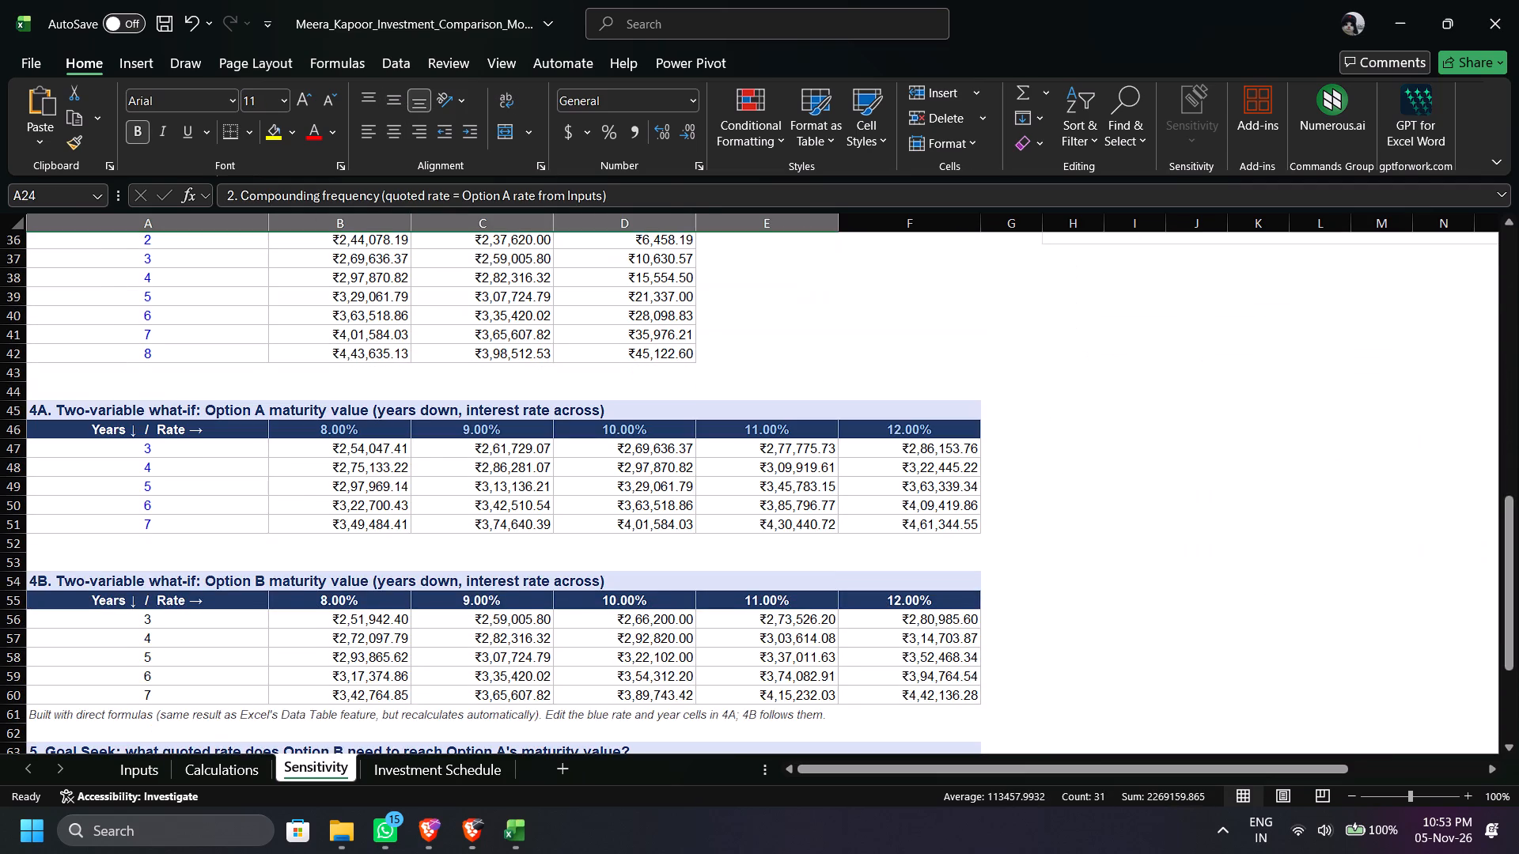
pyautogui.scroll(-9, 470, 569)
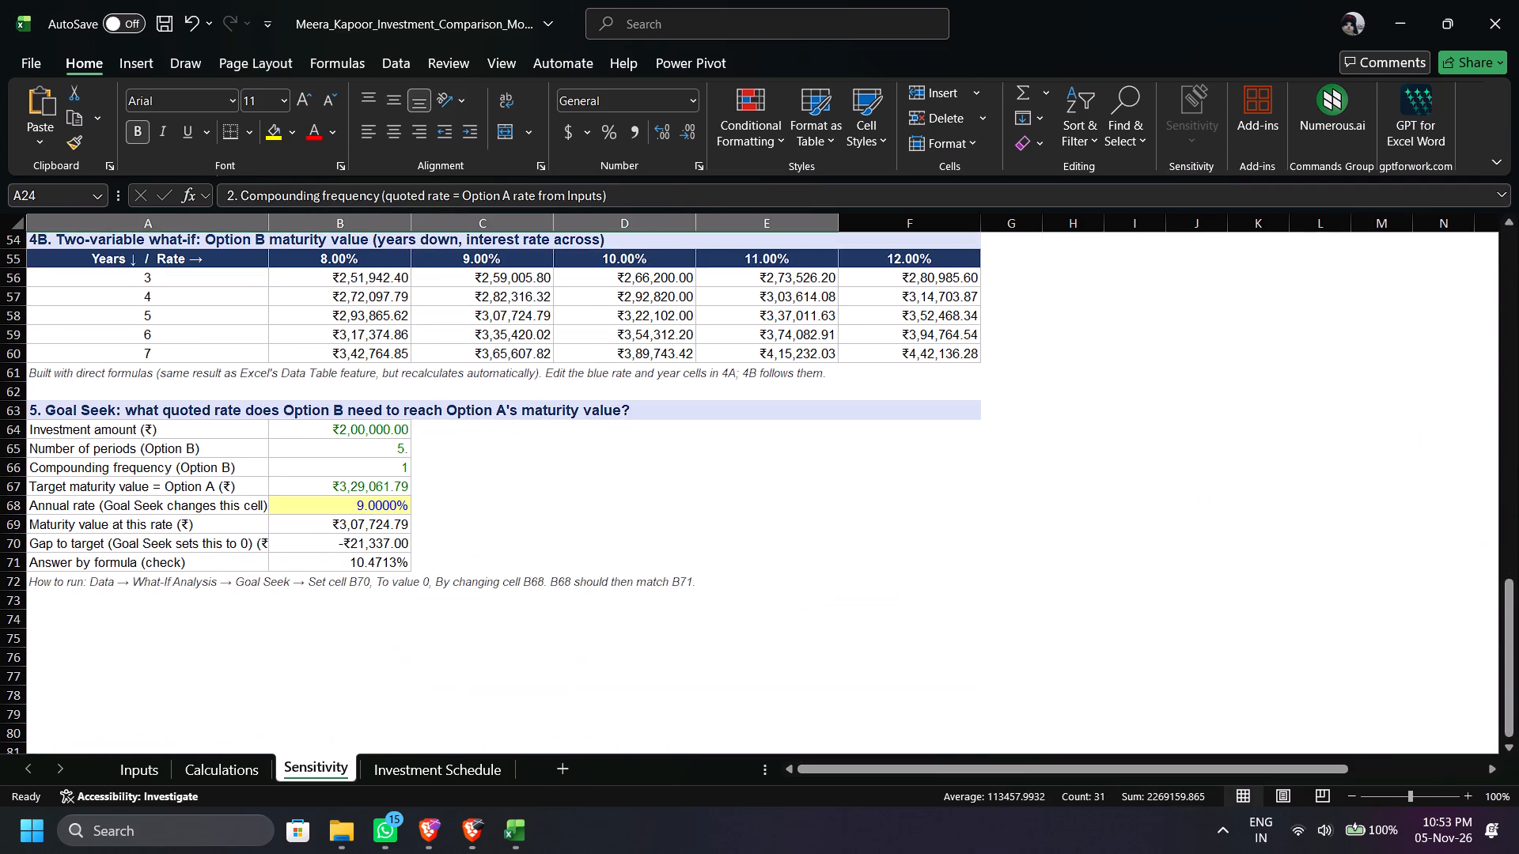
pyautogui.scroll(-13, 471, 565)
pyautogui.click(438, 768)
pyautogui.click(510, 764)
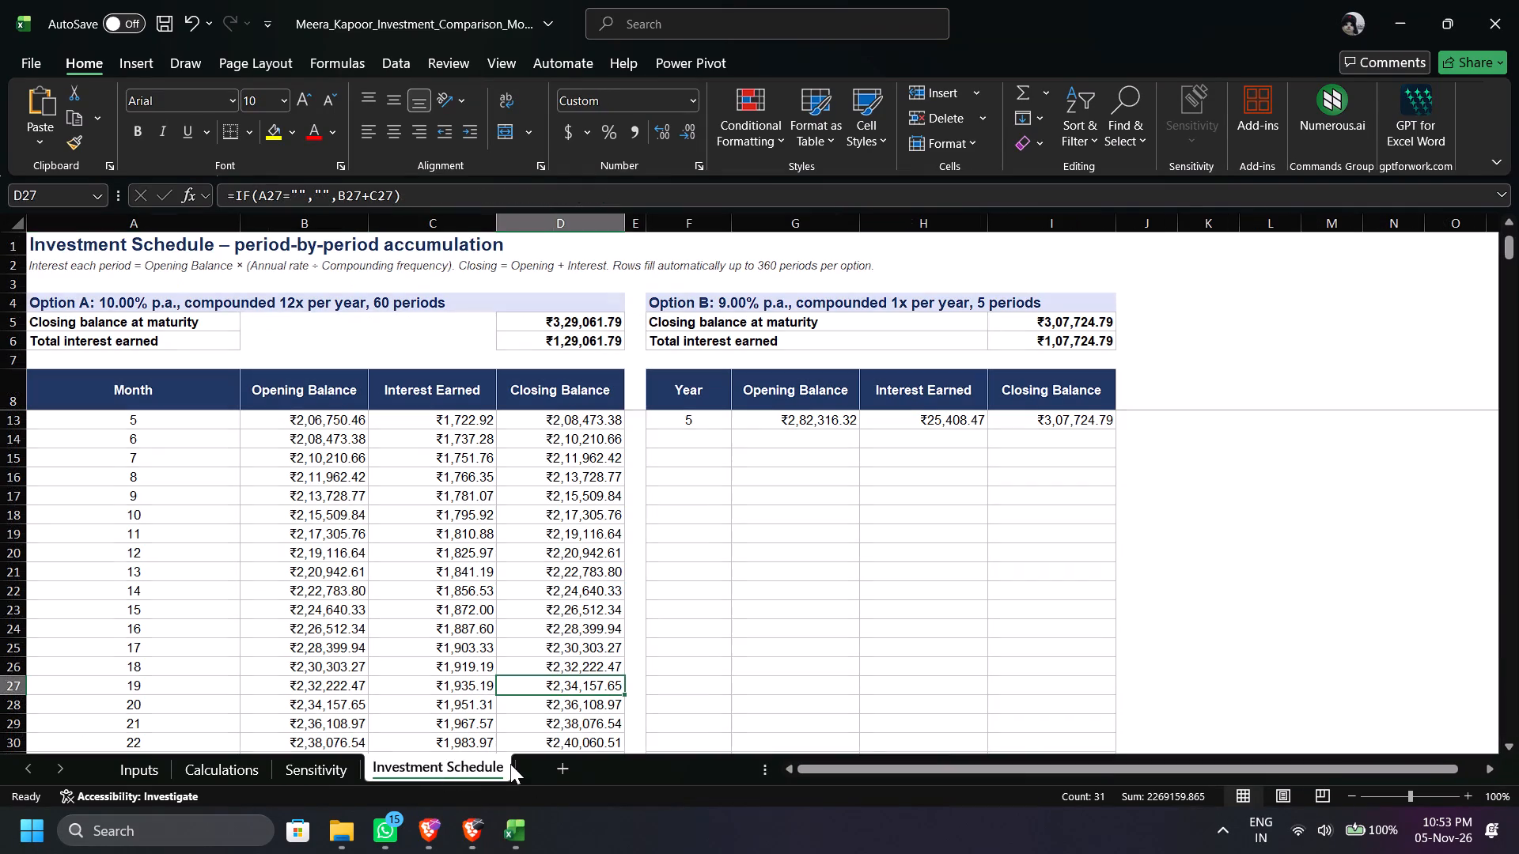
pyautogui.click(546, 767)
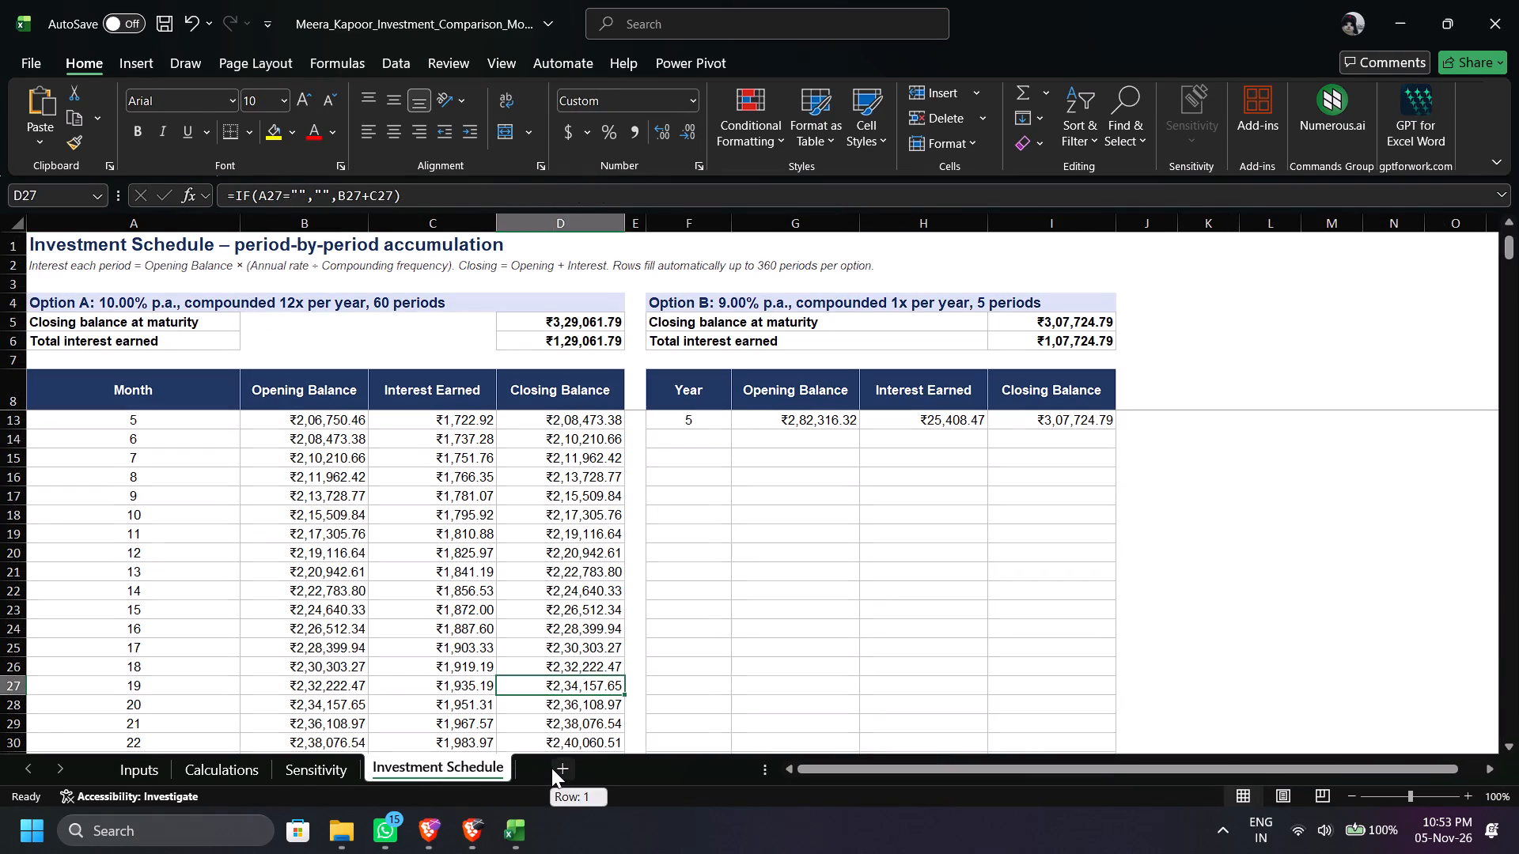
# Examine Option A's maturity value formula and the periodic interest rate it references on the Calculations sheet.
pyautogui.click(248, 773)
pyautogui.scroll(9, 390, 642)
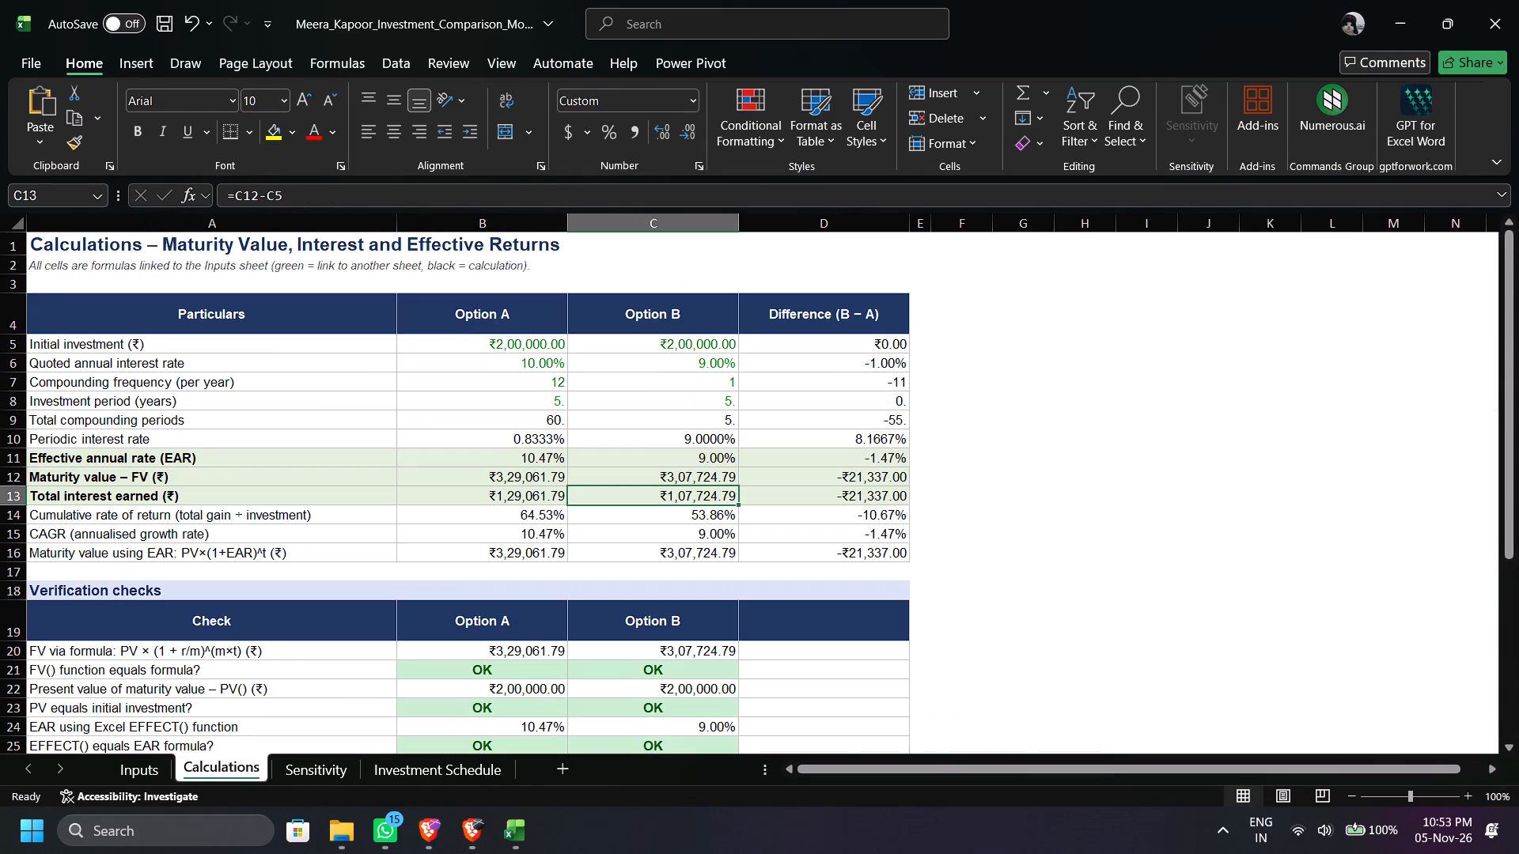
pyautogui.click(273, 476)
pyautogui.click(456, 481)
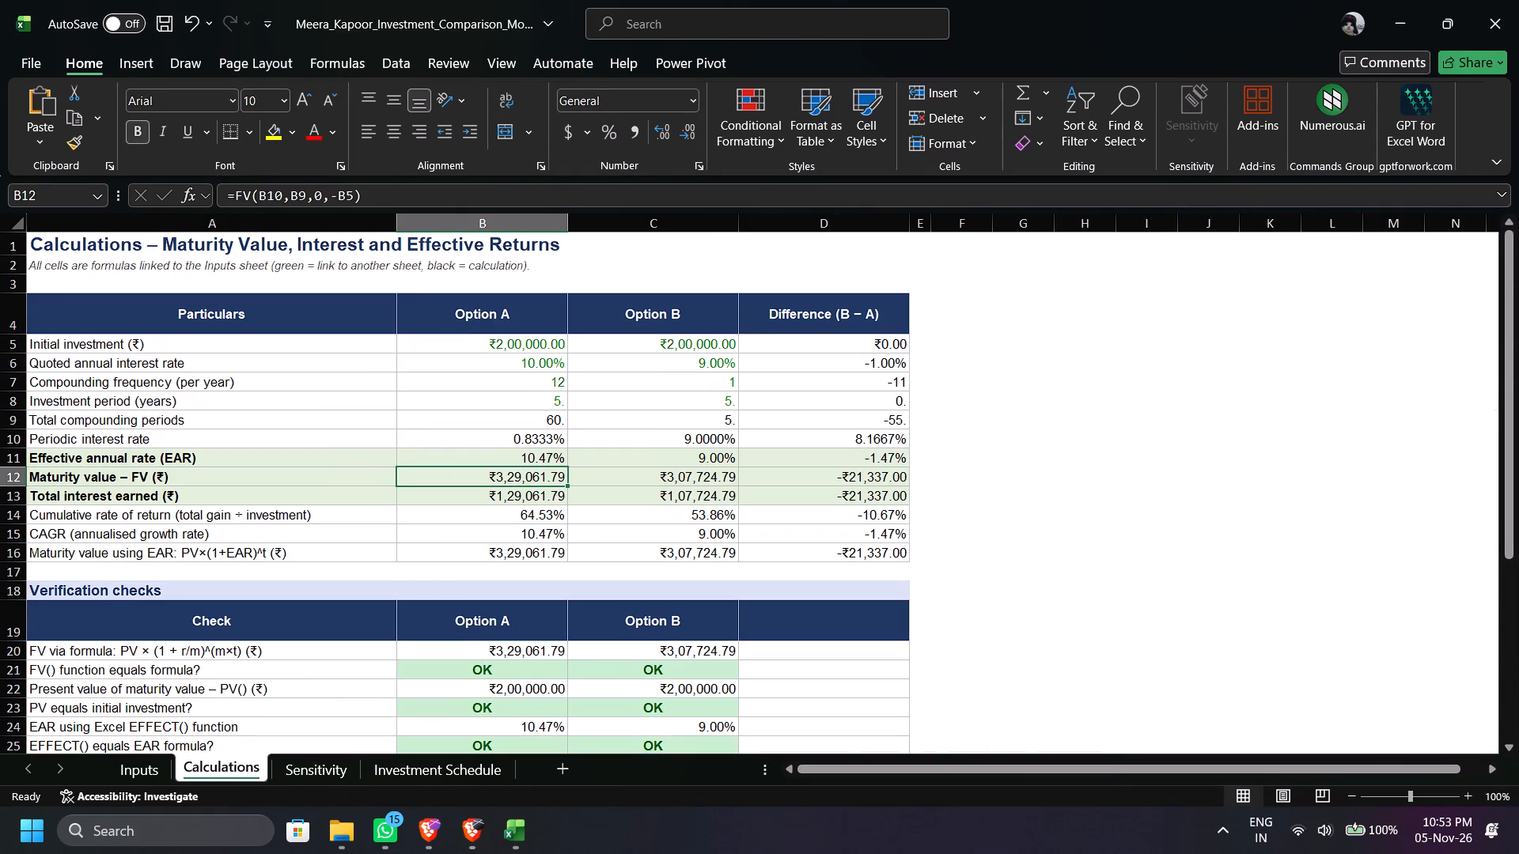
pyautogui.moveTo(366, 198); pyautogui.dragTo(236, 197)
pyautogui.click(426, 443)
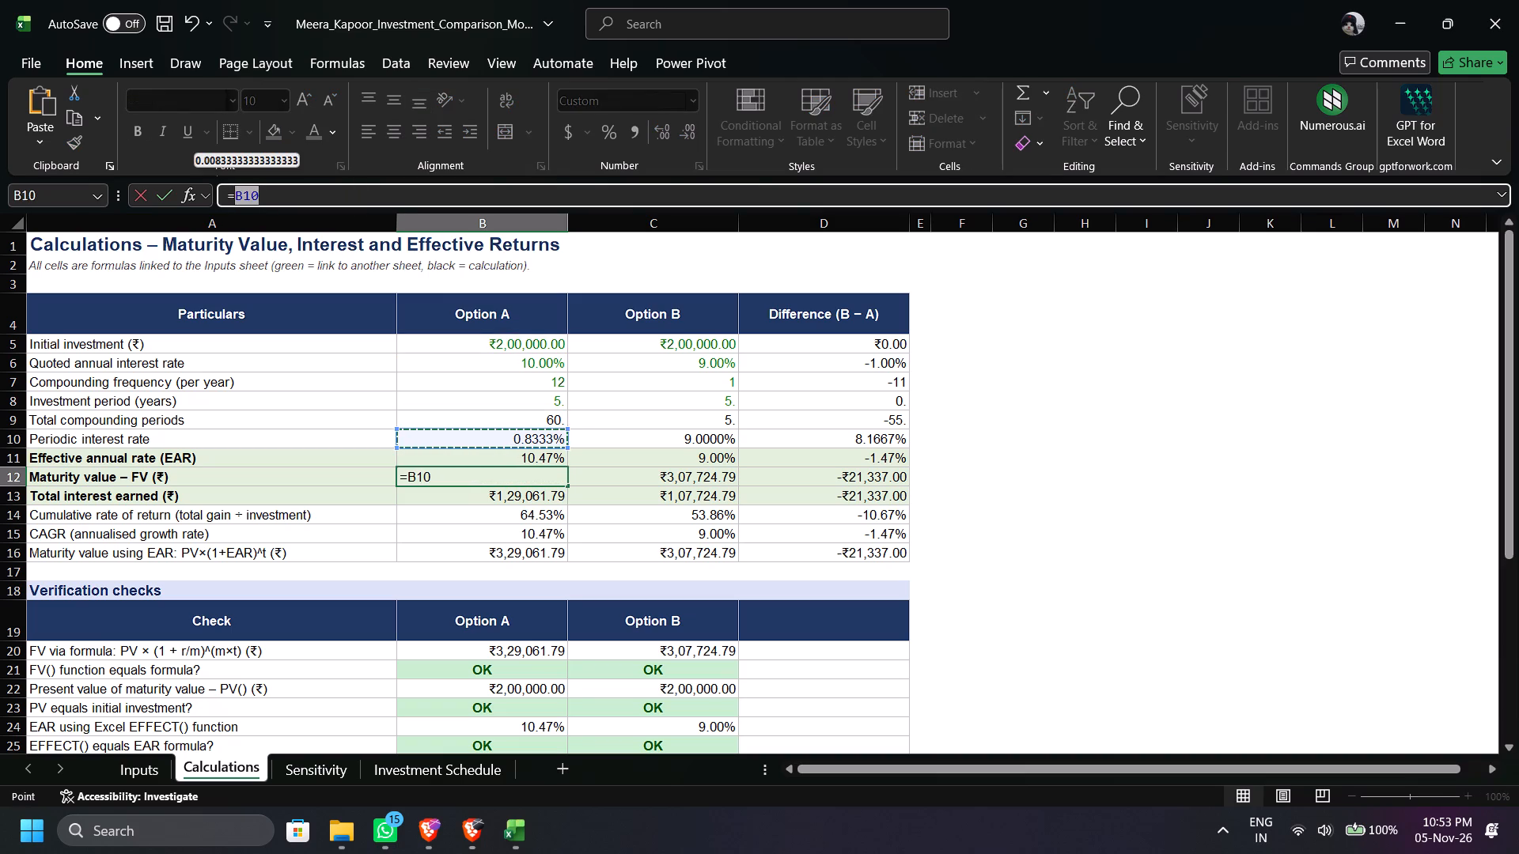
pyautogui.press('Escape')
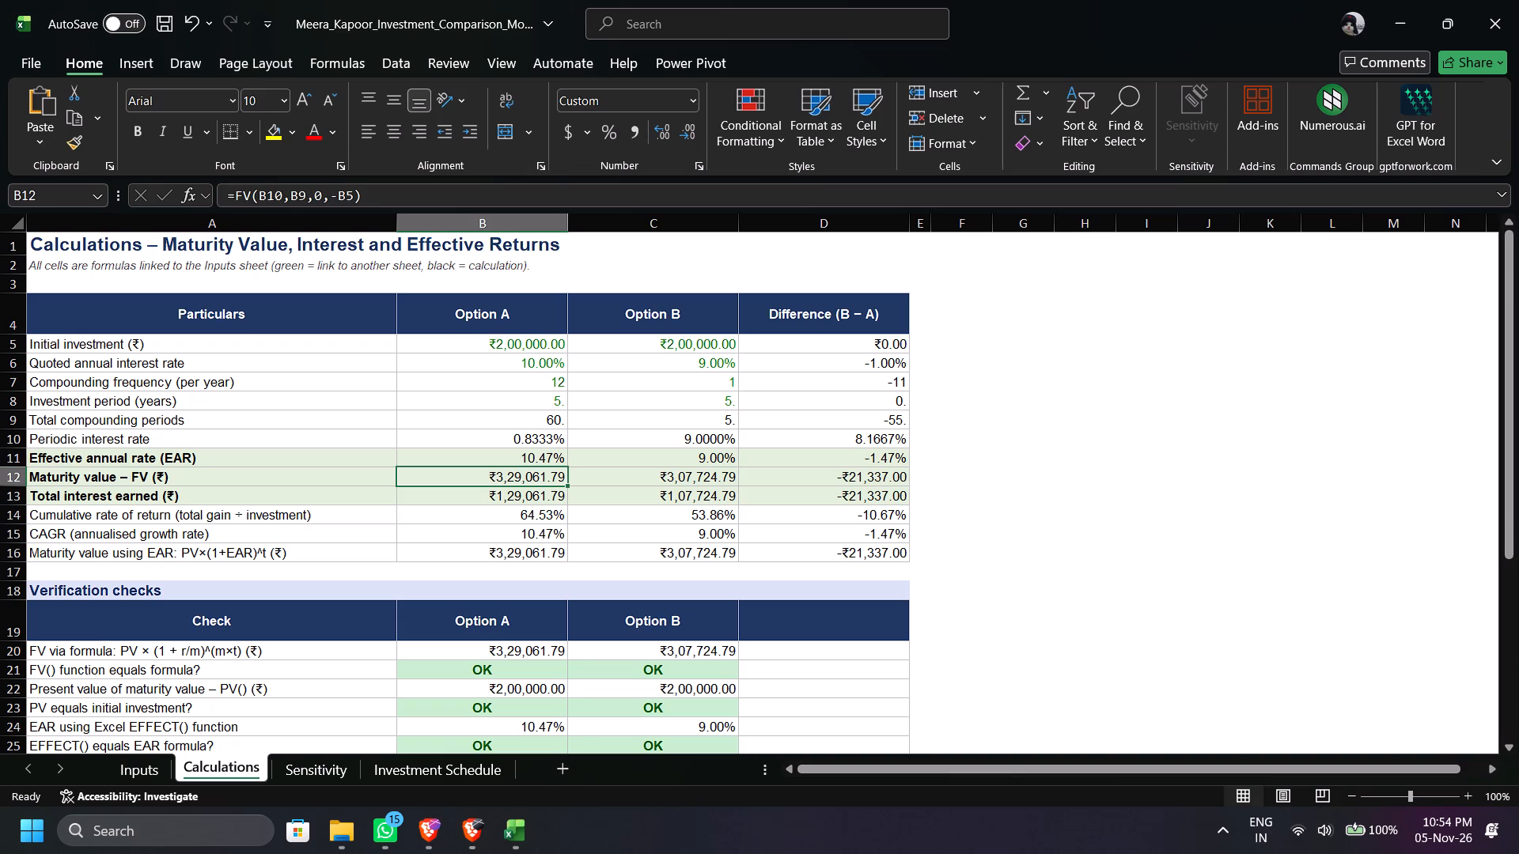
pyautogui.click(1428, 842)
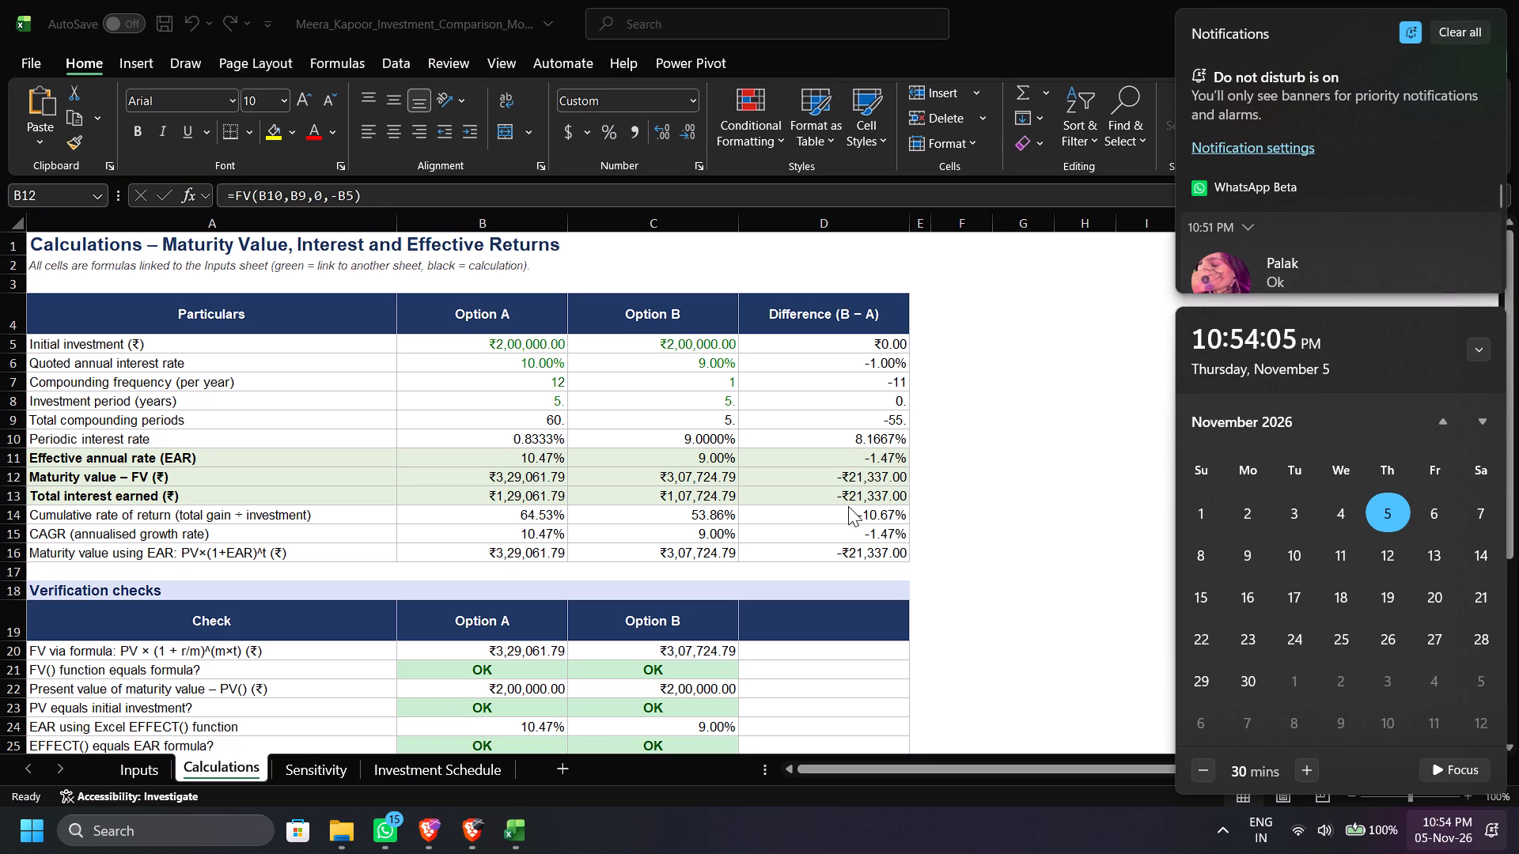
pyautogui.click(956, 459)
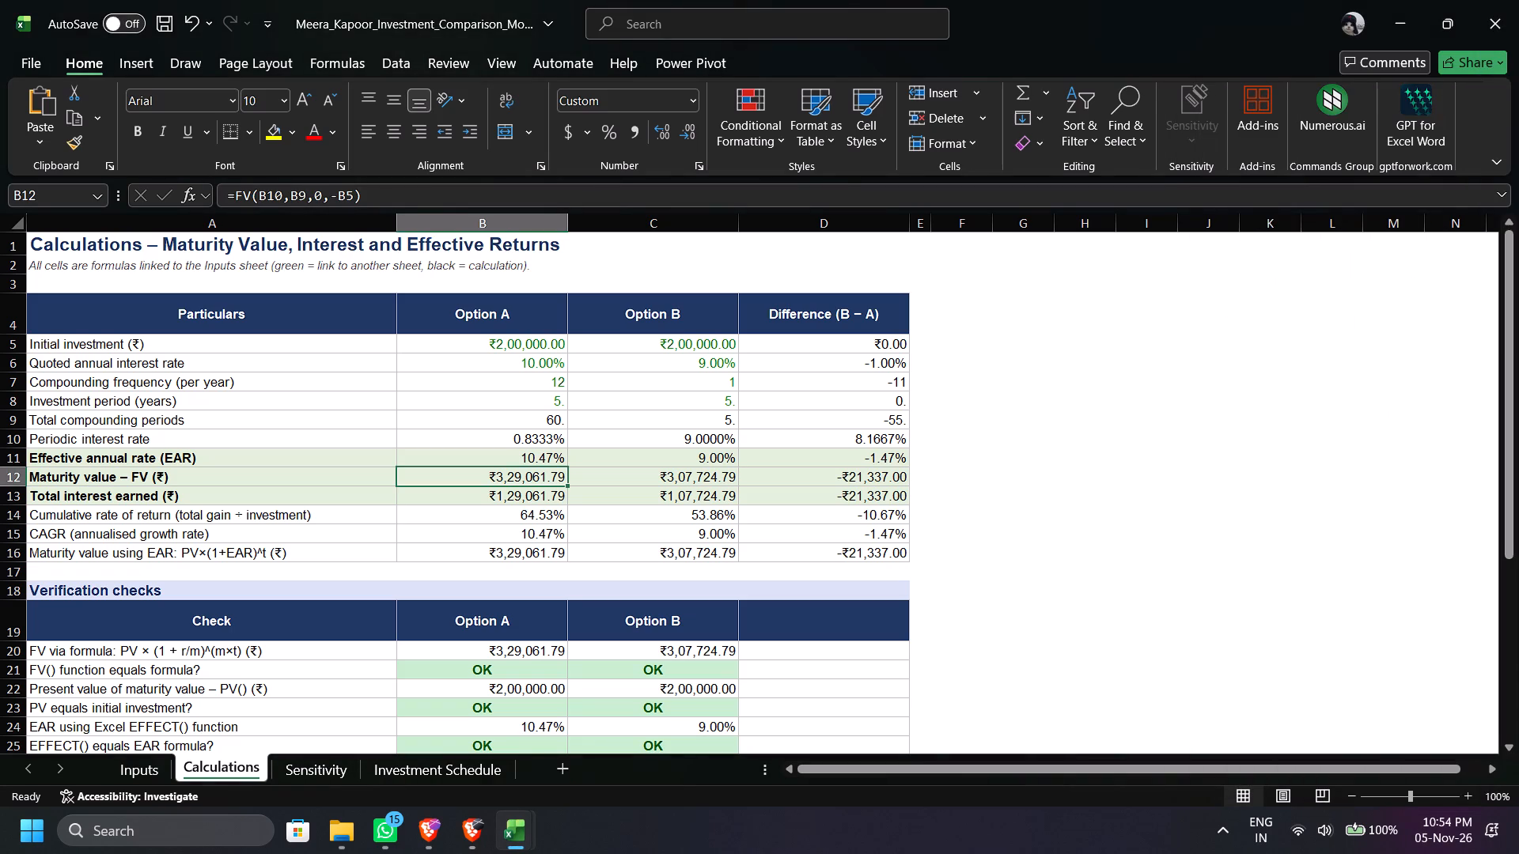
# Read the note under the Calculations sheet's title about linked formulas and cell colour coding.
pyautogui.click(520, 268)
pyautogui.click(30, 272)
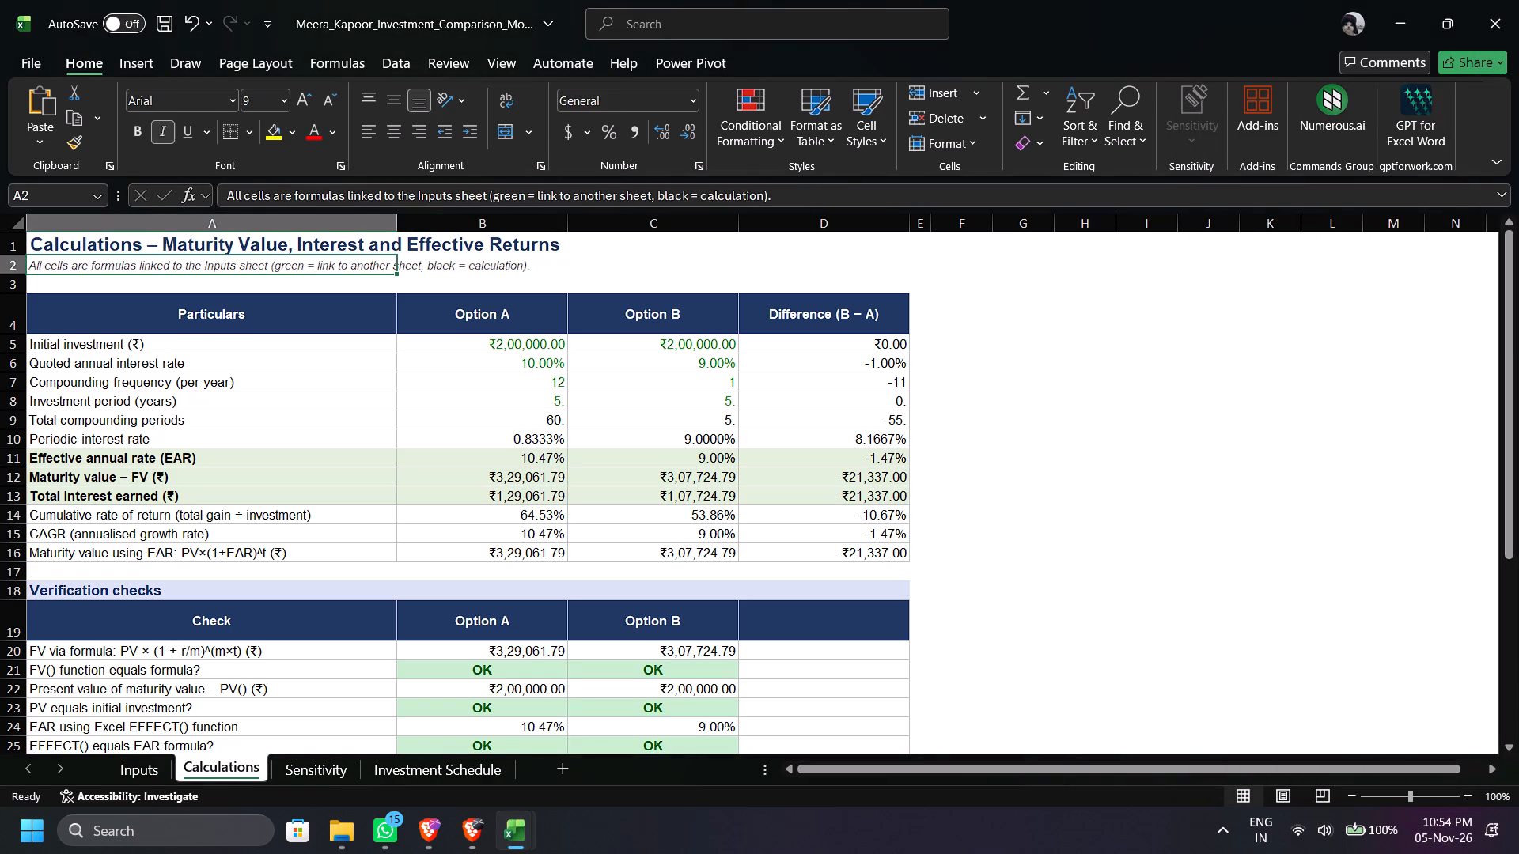
pyautogui.click(293, 249)
pyautogui.doubleClick(278, 274)
pyautogui.doubleClick(272, 266)
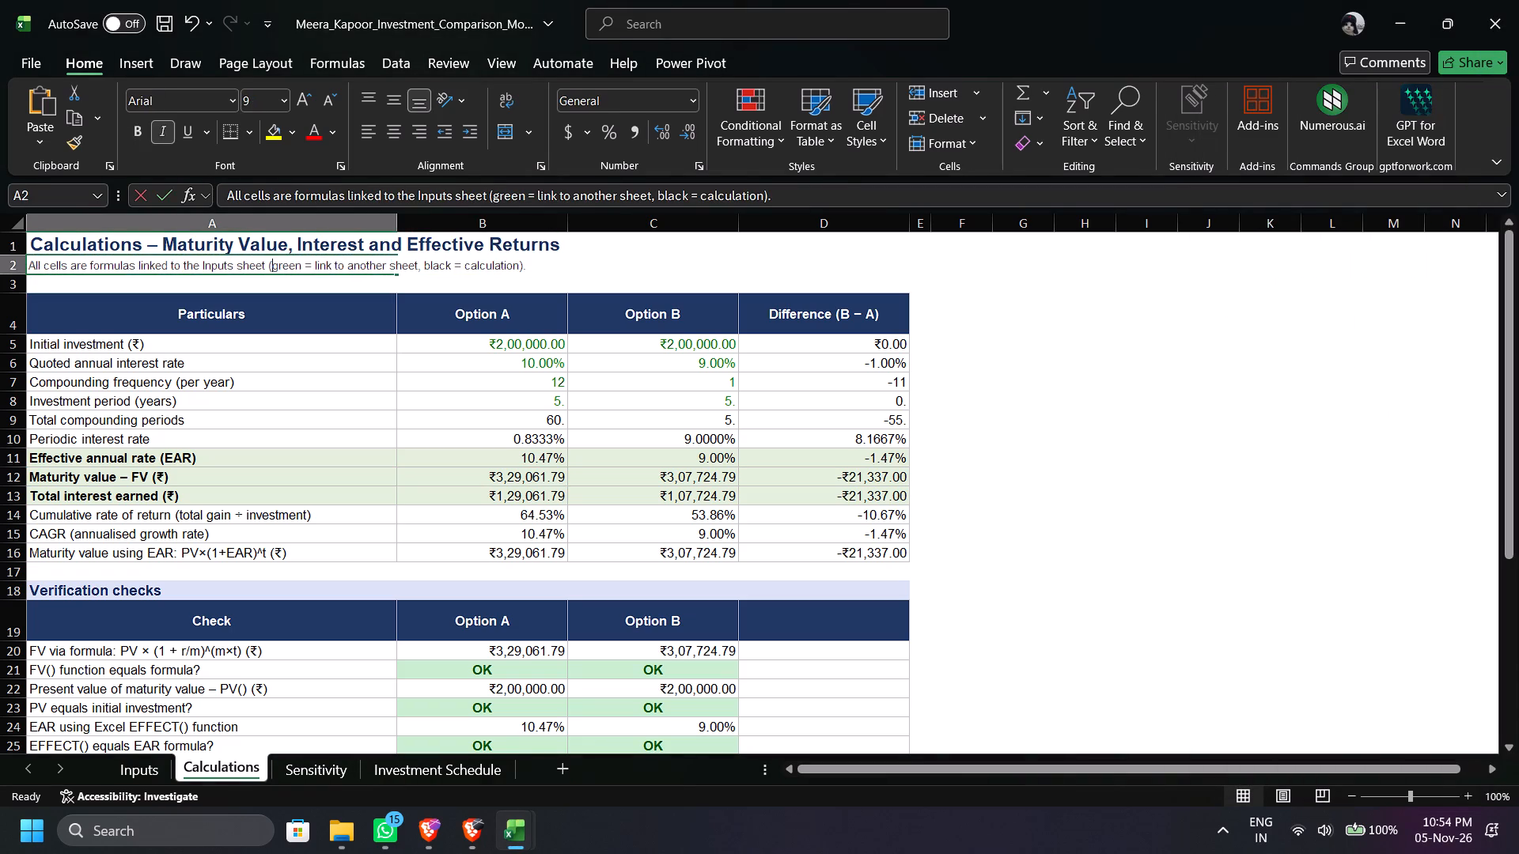
pyautogui.click(501, 269)
# Examine the extra maturity value from the better option in the Calculations sheet's decision summary.
pyautogui.scroll(-9, 596, 692)
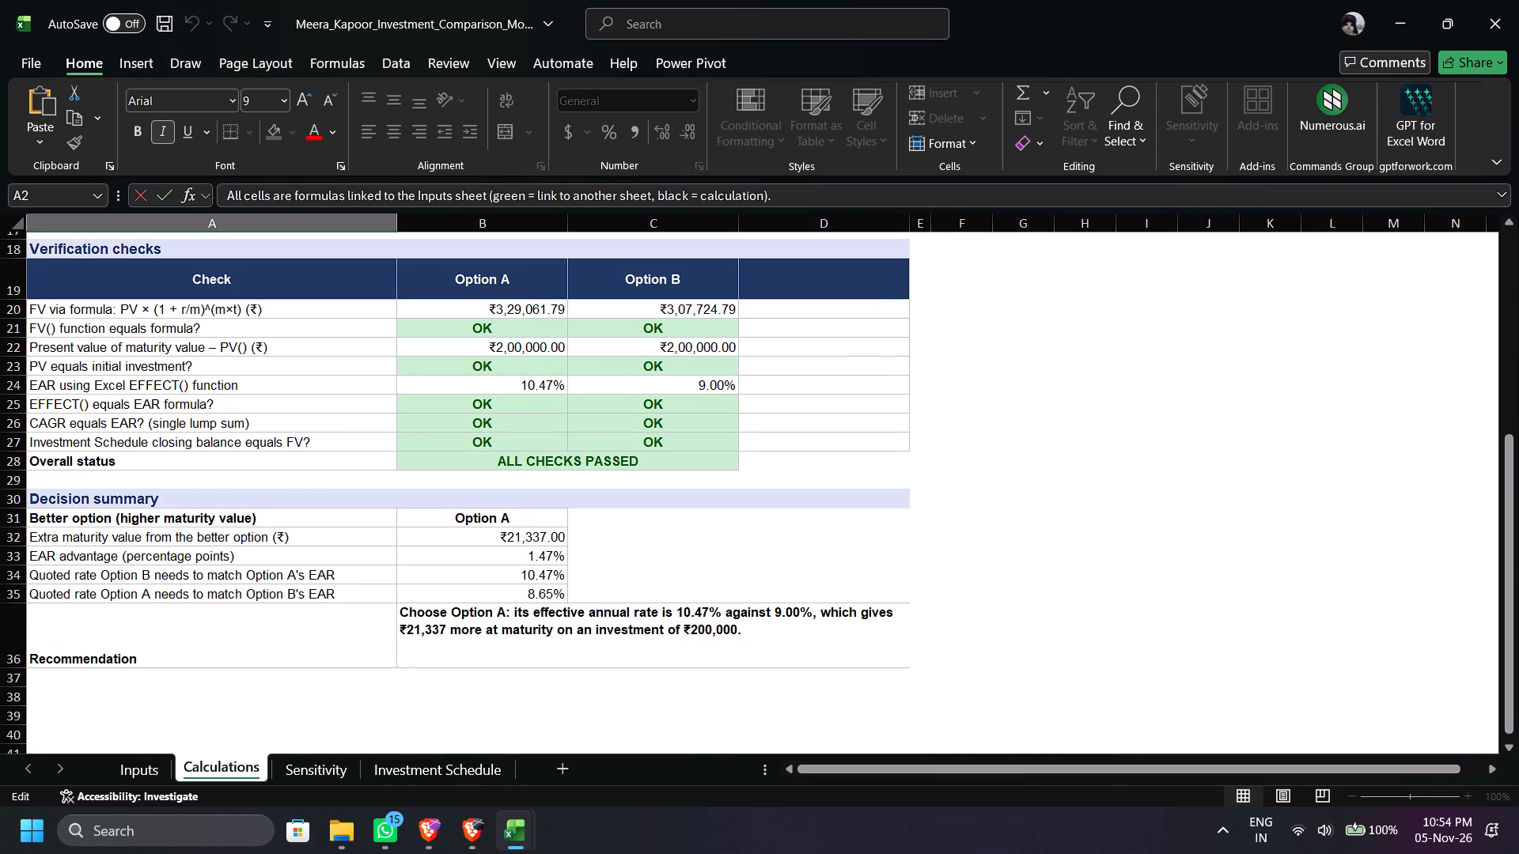
pyautogui.moveTo(252, 531); pyautogui.dragTo(485, 529)
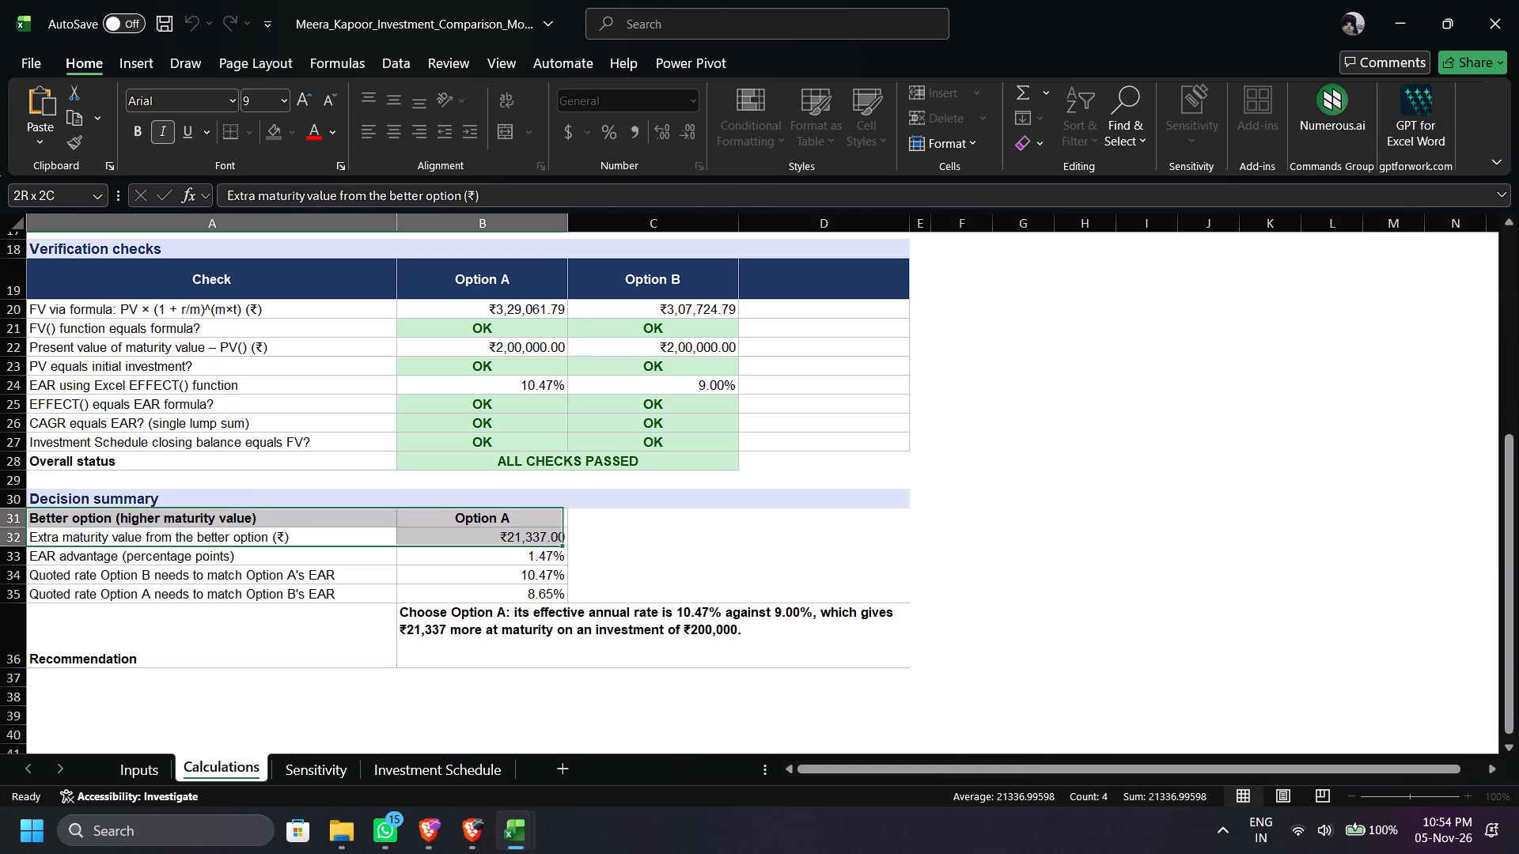
pyautogui.moveTo(485, 529); pyautogui.dragTo(506, 544)
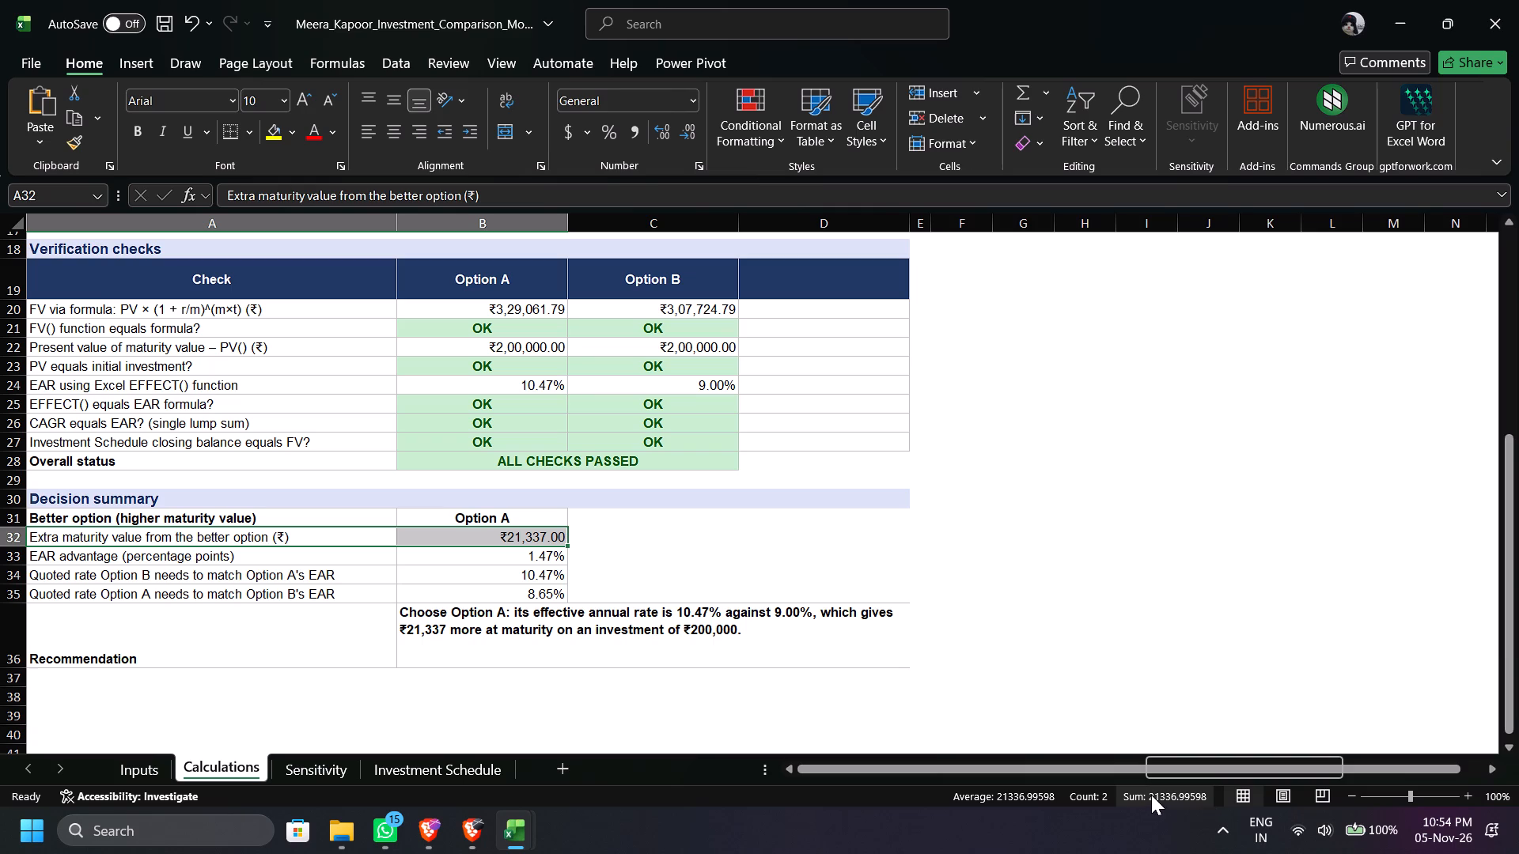
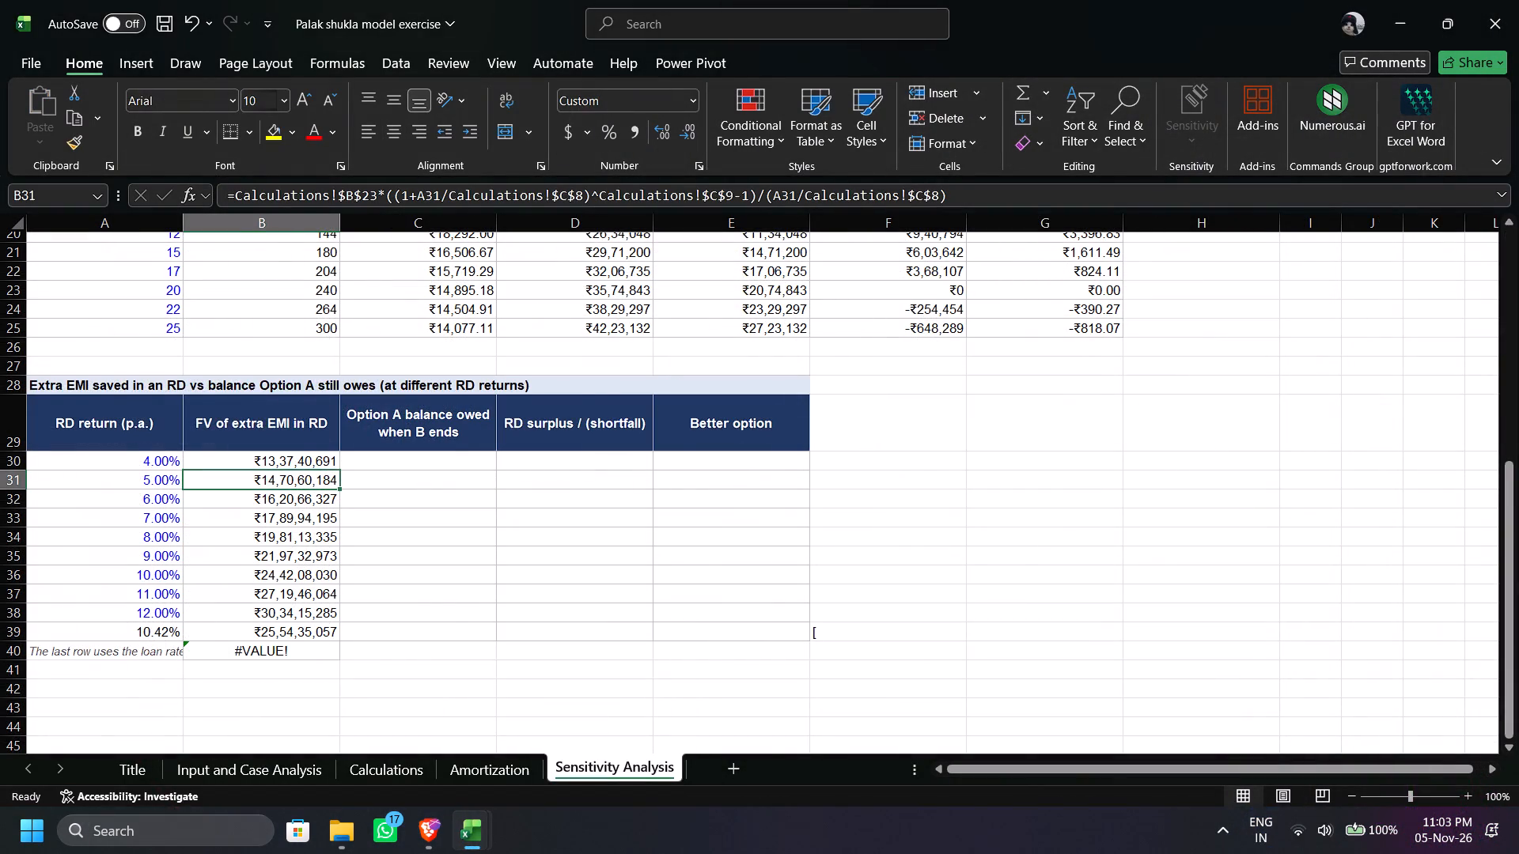
pyautogui.scroll(2, 521, 639)
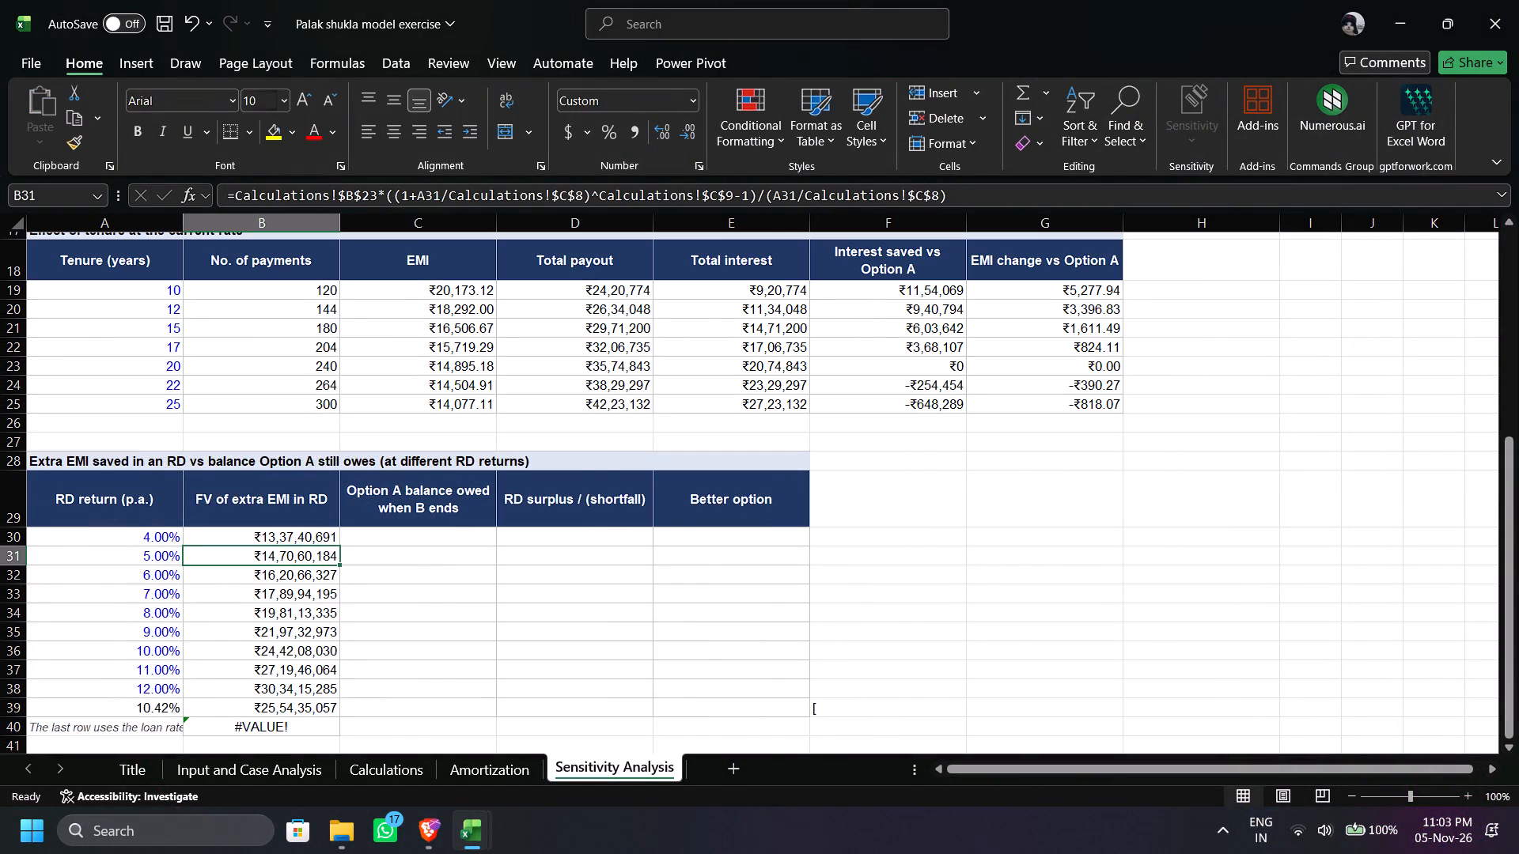
pyautogui.scroll(5, 521, 639)
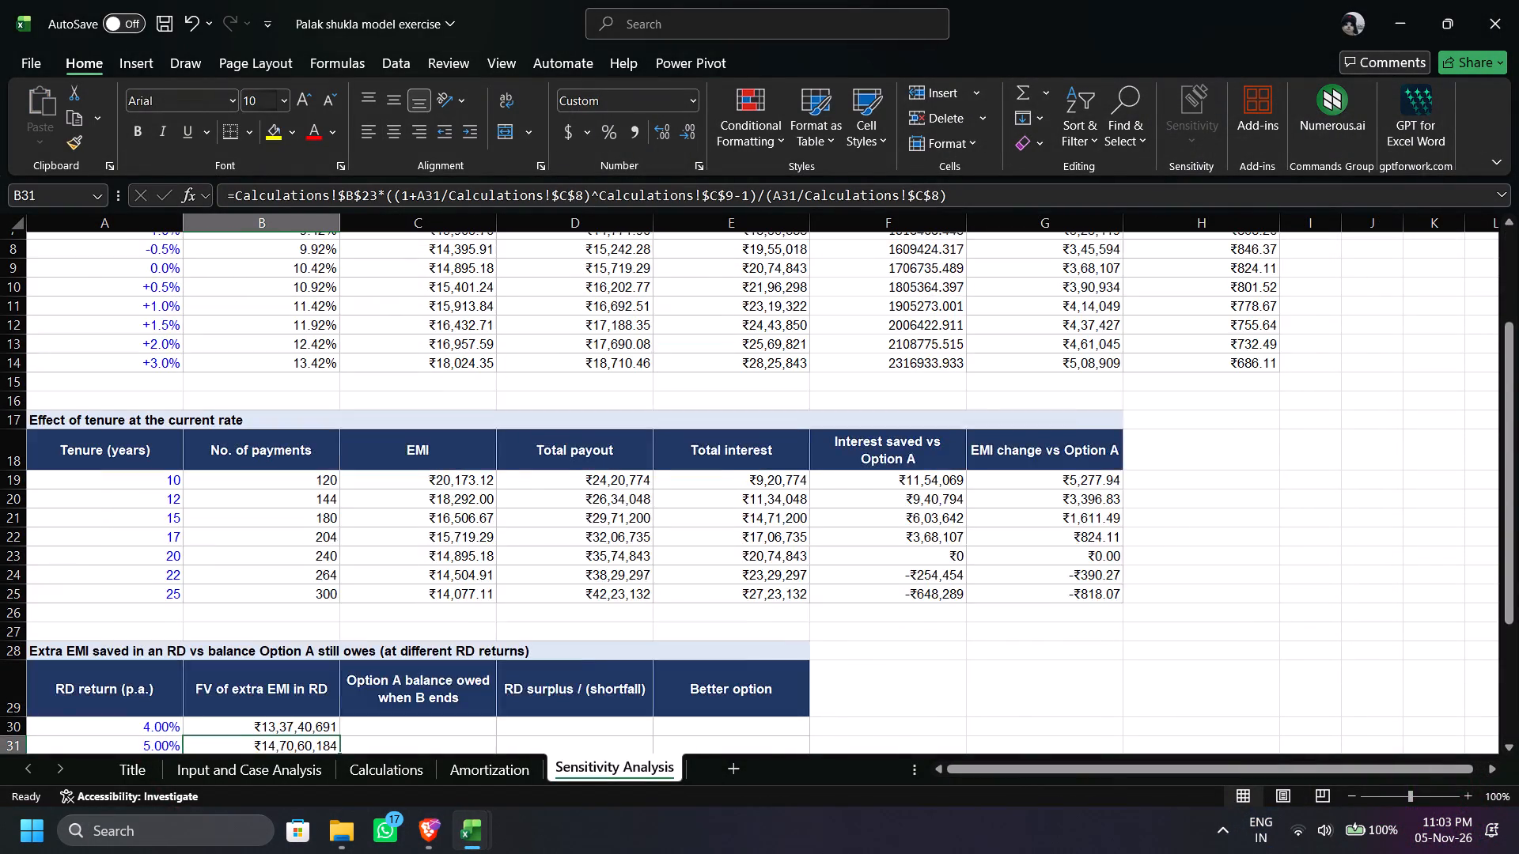
pyautogui.scroll(4, 517, 637)
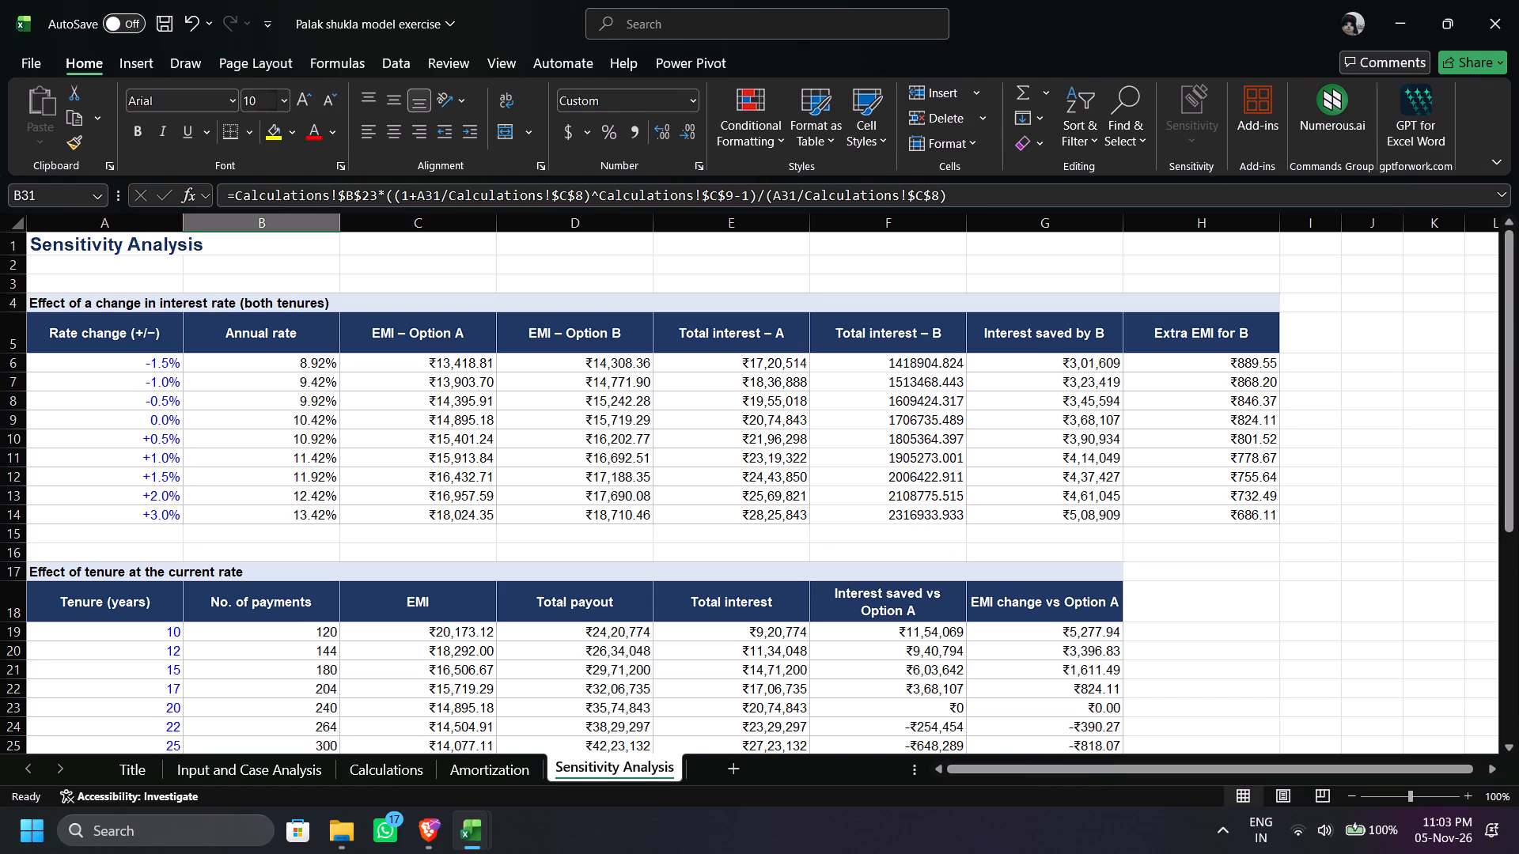
pyautogui.scroll(4, 718, 545)
pyautogui.scroll(-6, 428, 542)
# Delete the clause about comparing interest saved with the 7% recurring deposit from the Case Analysis question on the Input and Case Analysis sheet.
pyautogui.click(275, 760)
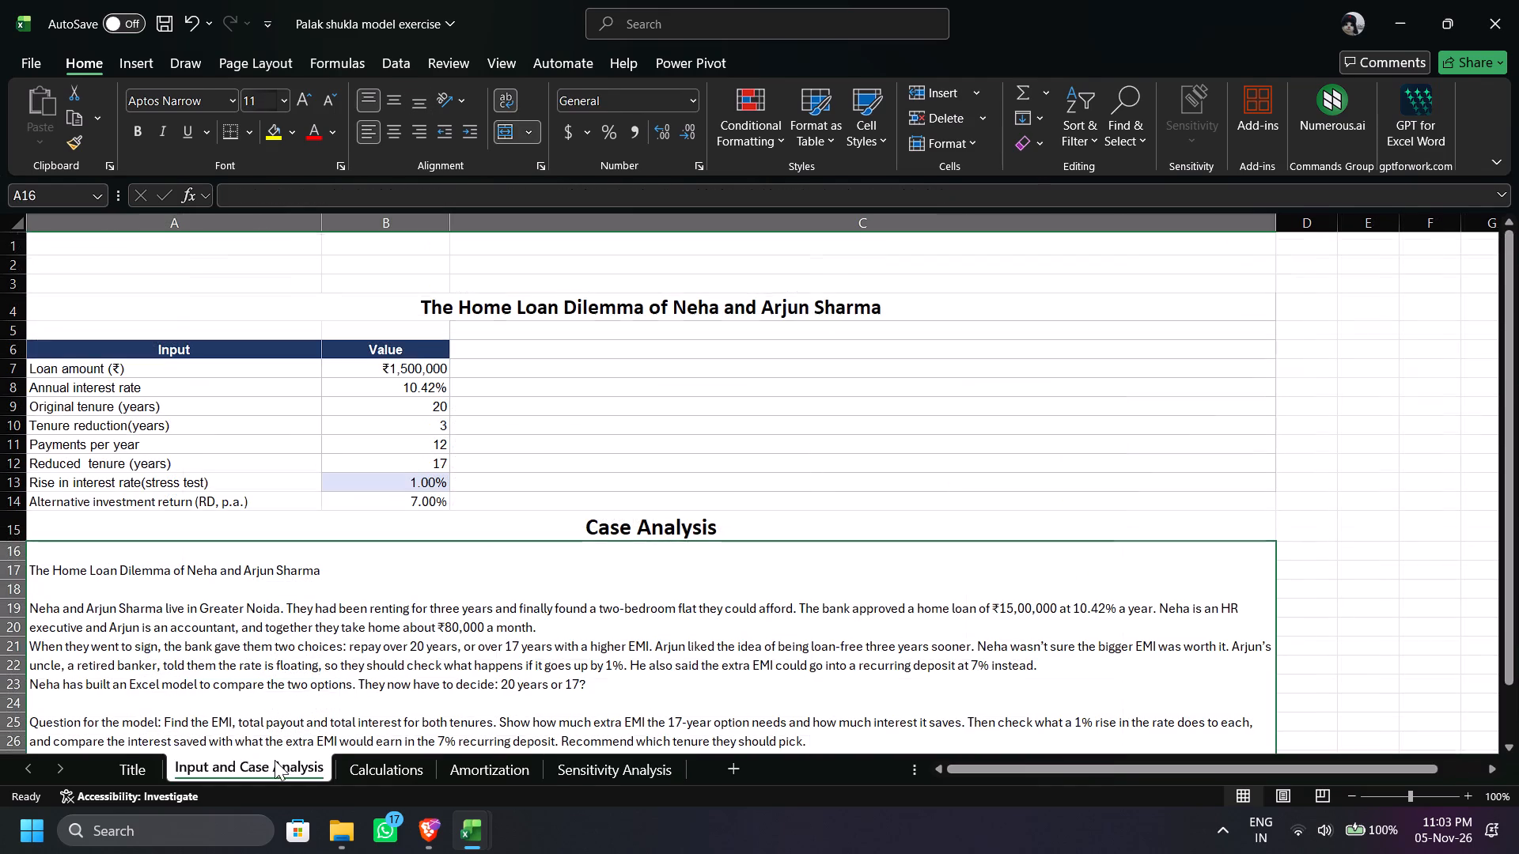
pyautogui.scroll(-2, 564, 618)
pyautogui.click(477, 675)
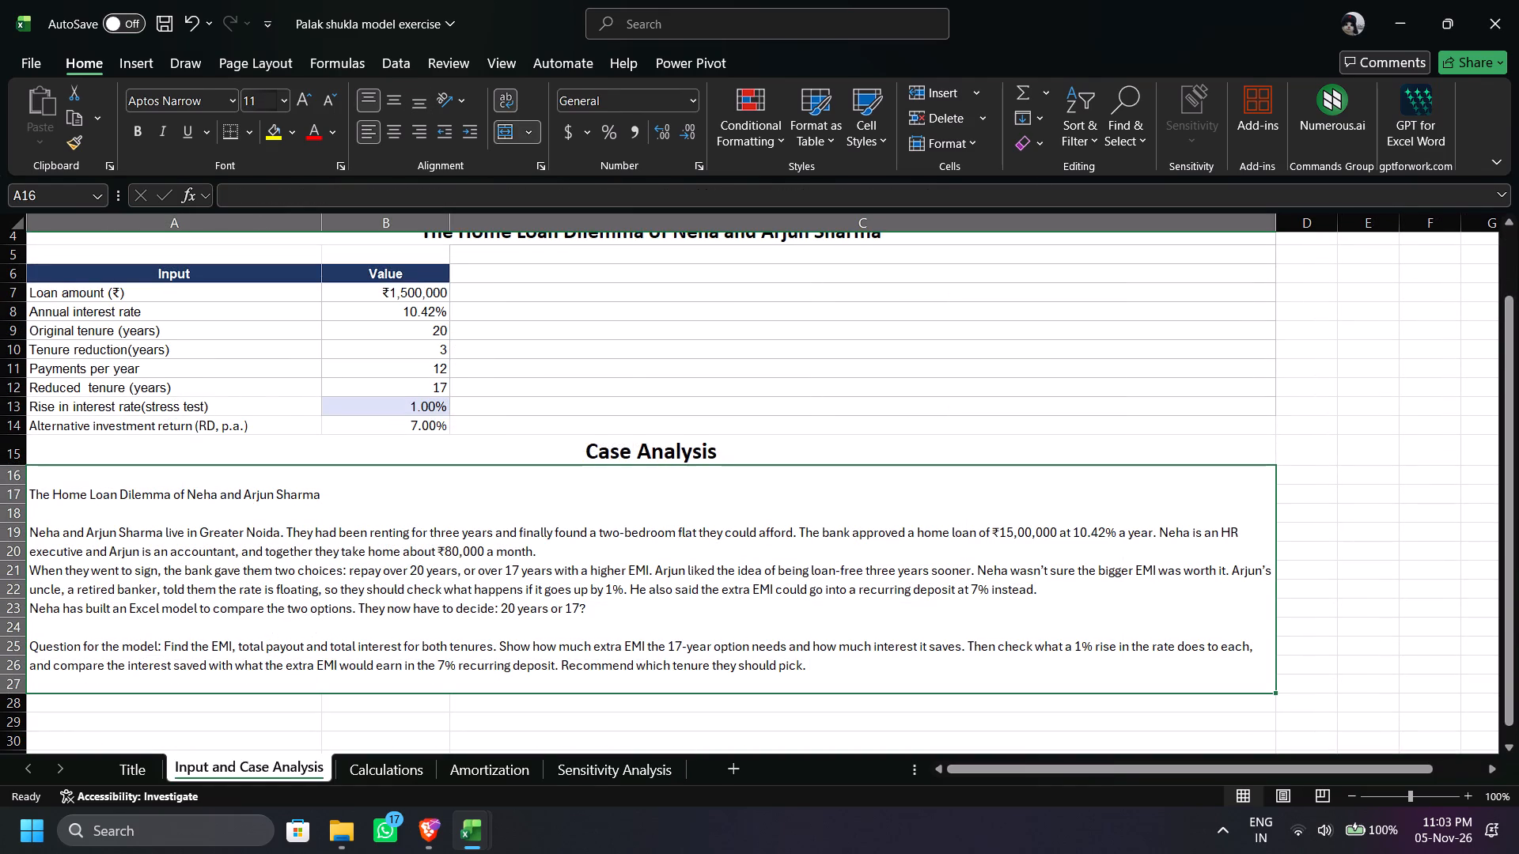
pyautogui.doubleClick(195, 677)
pyautogui.click(111, 678)
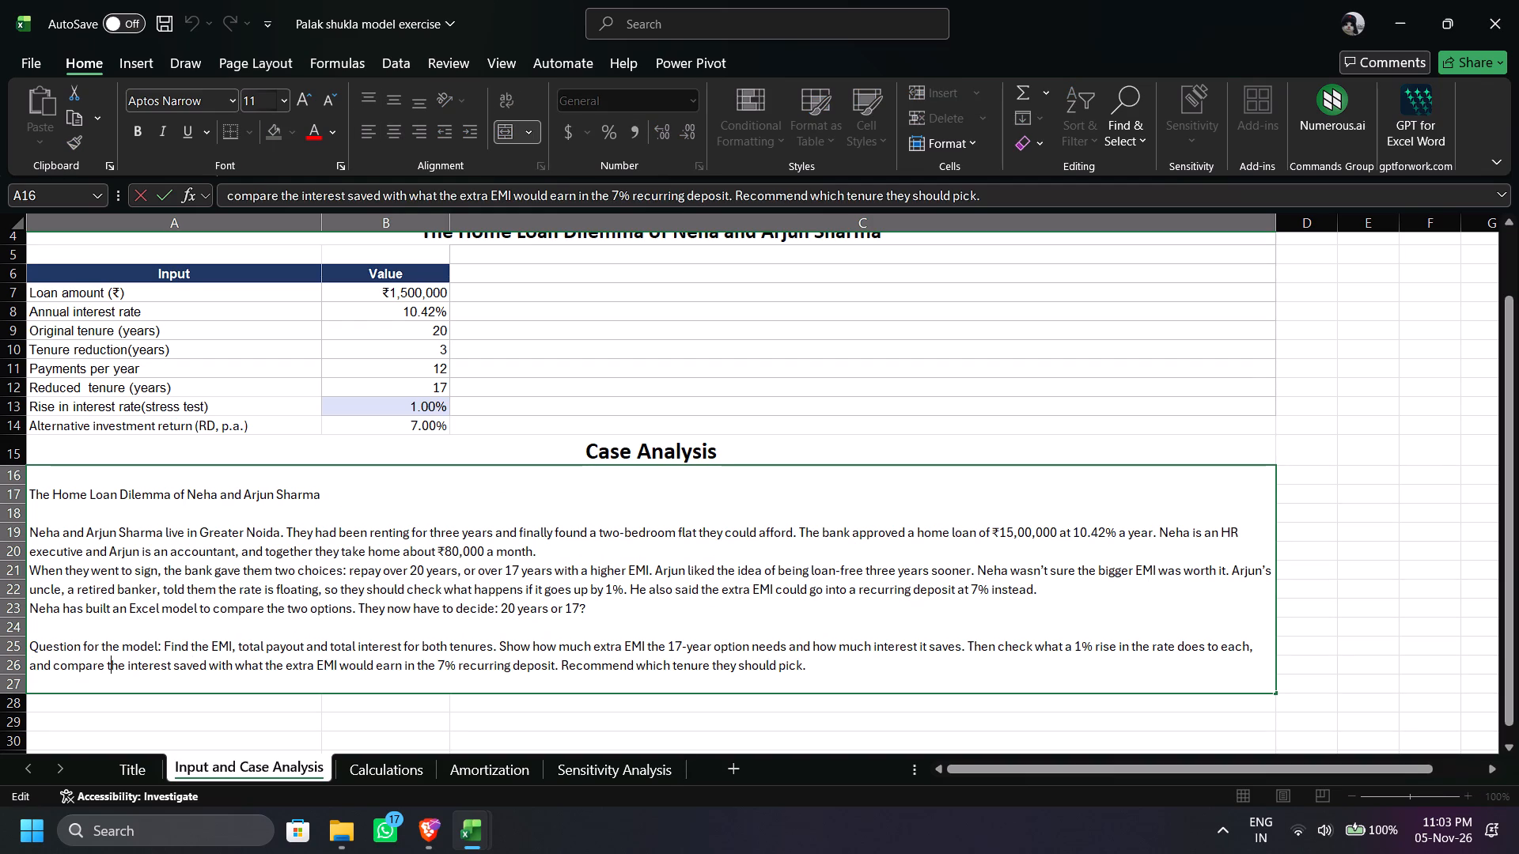
pyautogui.moveTo(31, 666); pyautogui.dragTo(66, 666)
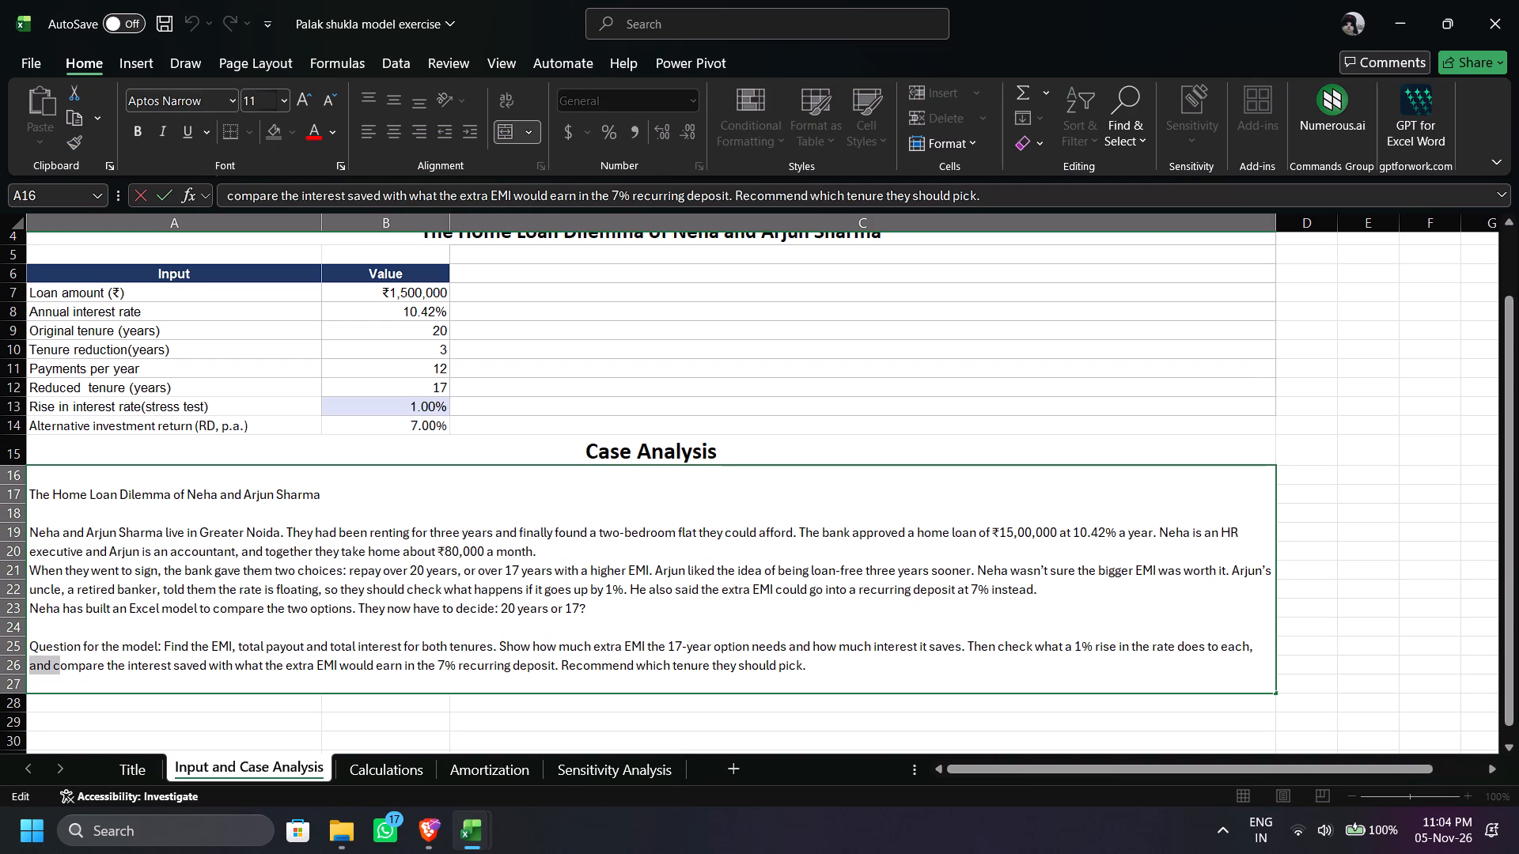
pyautogui.moveTo(66, 666); pyautogui.dragTo(801, 671)
pyautogui.click(828, 671)
pyautogui.moveTo(29, 663); pyautogui.dragTo(557, 667)
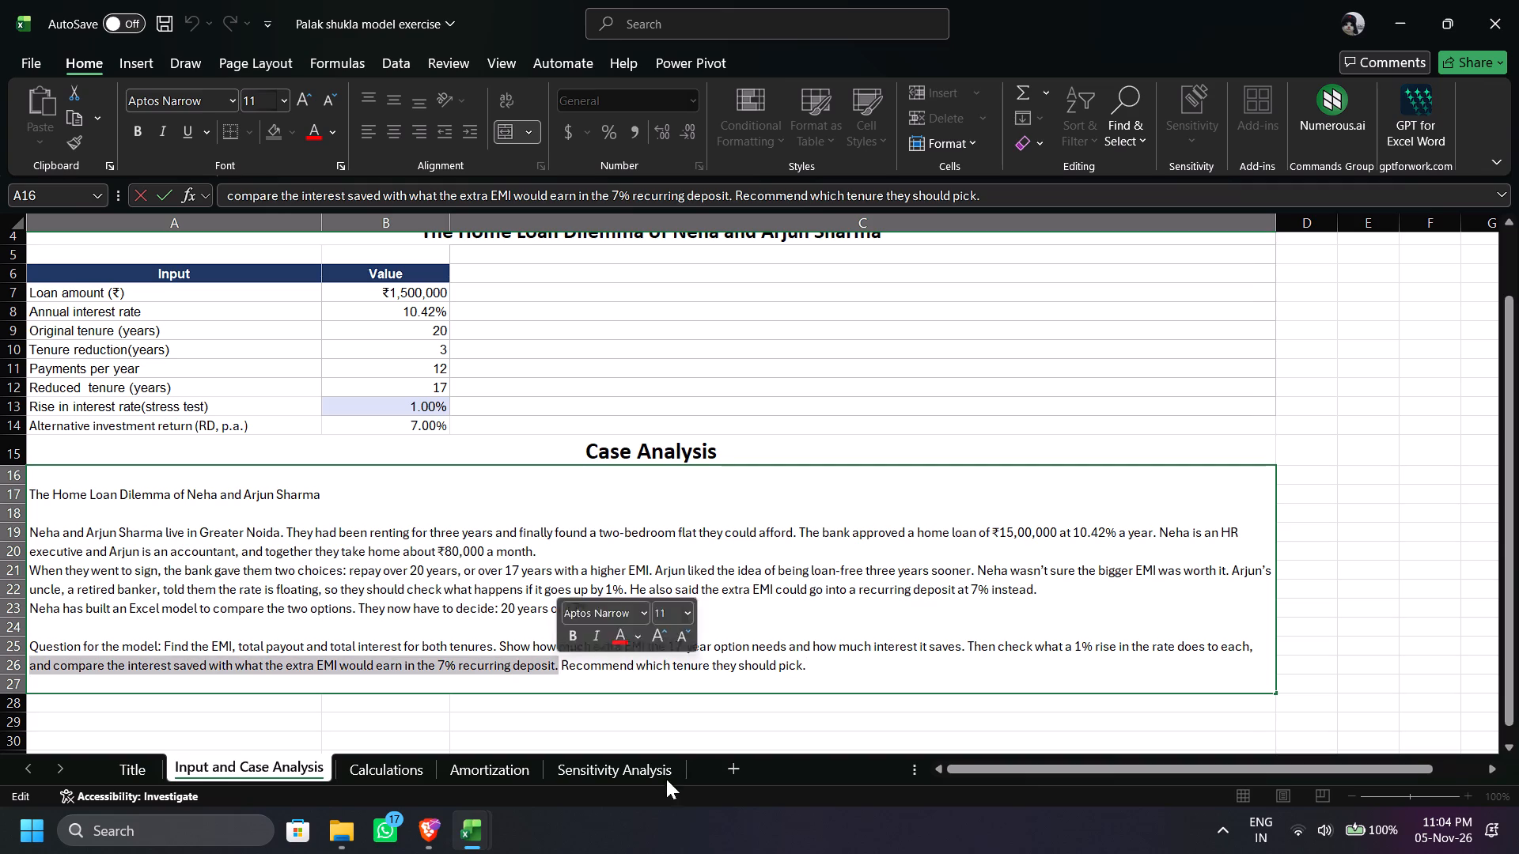
pyautogui.press('BackSpace')
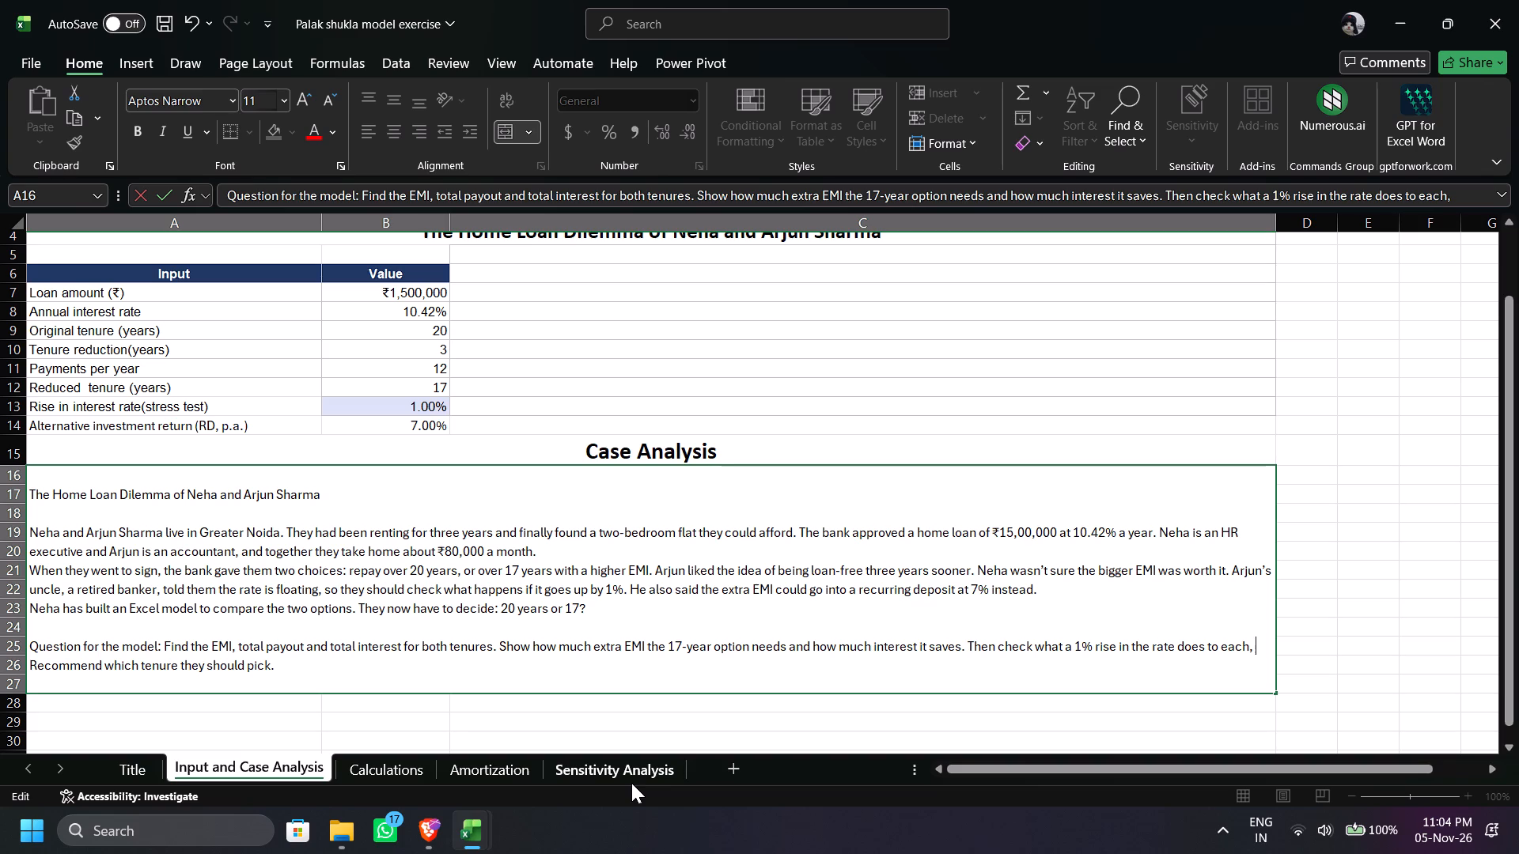
# Clear all contents and formatting of the RD return table in A28:E40 on the Sensitivity Analysis sheet.
pyautogui.click(631, 783)
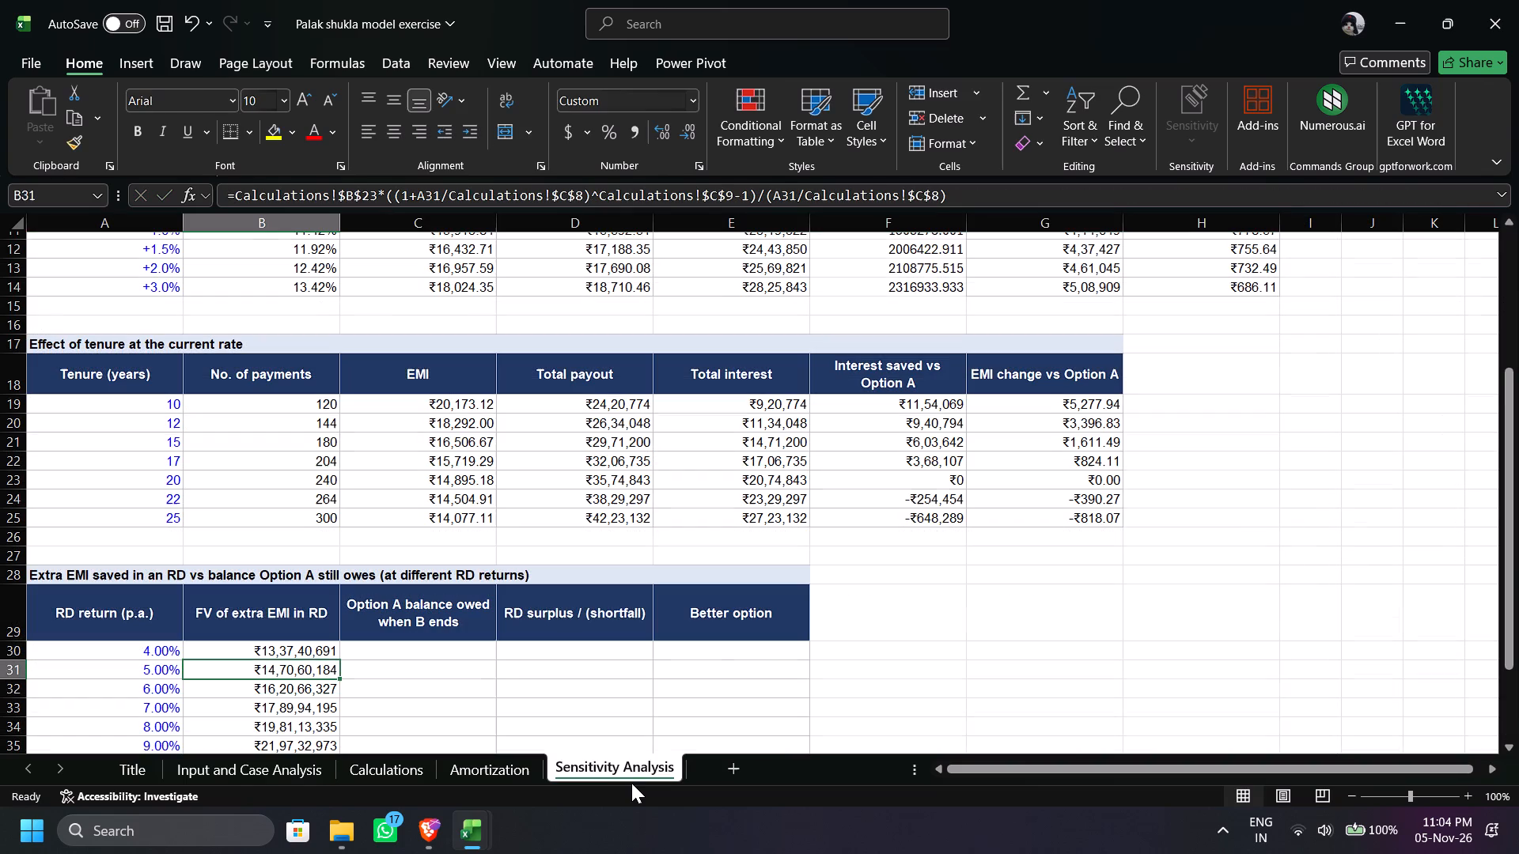
pyautogui.scroll(-7, 665, 682)
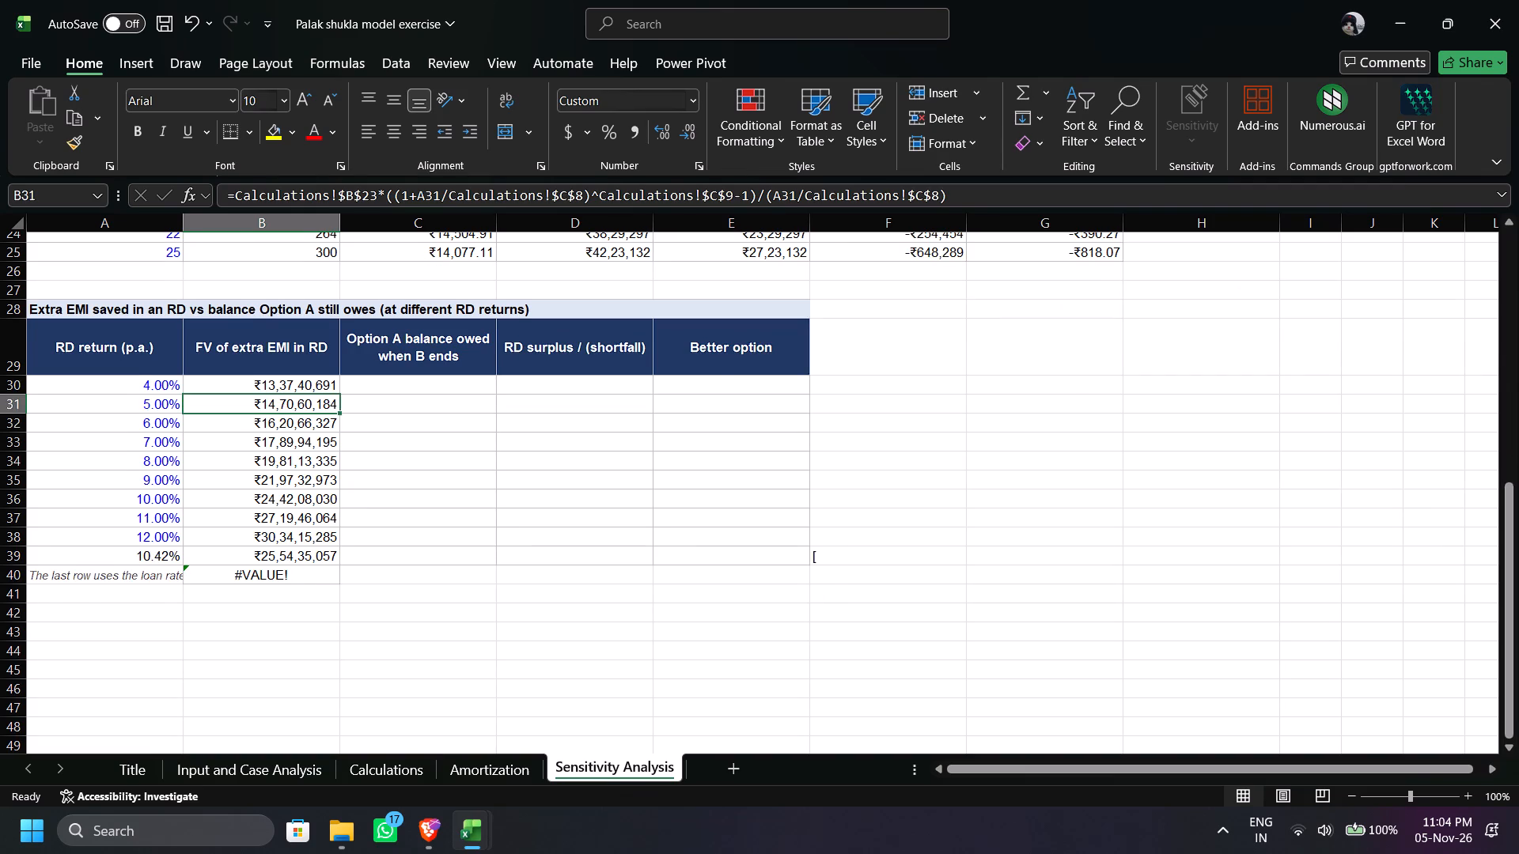
pyautogui.scroll(1, 242, 576)
pyautogui.moveTo(85, 350); pyautogui.dragTo(801, 548)
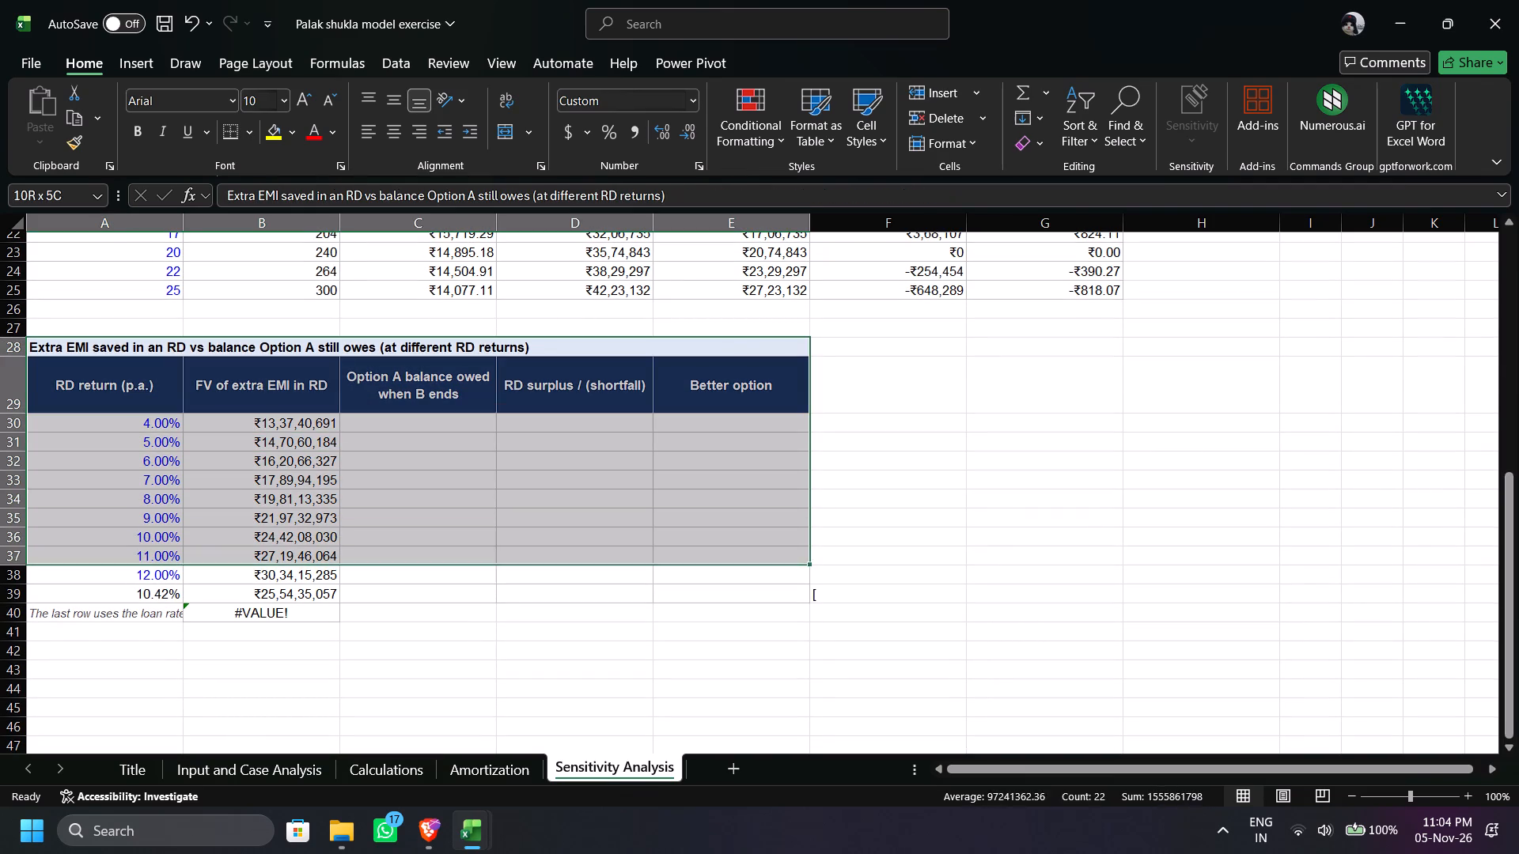
pyautogui.moveTo(801, 548); pyautogui.dragTo(805, 605)
pyautogui.press('Delete')
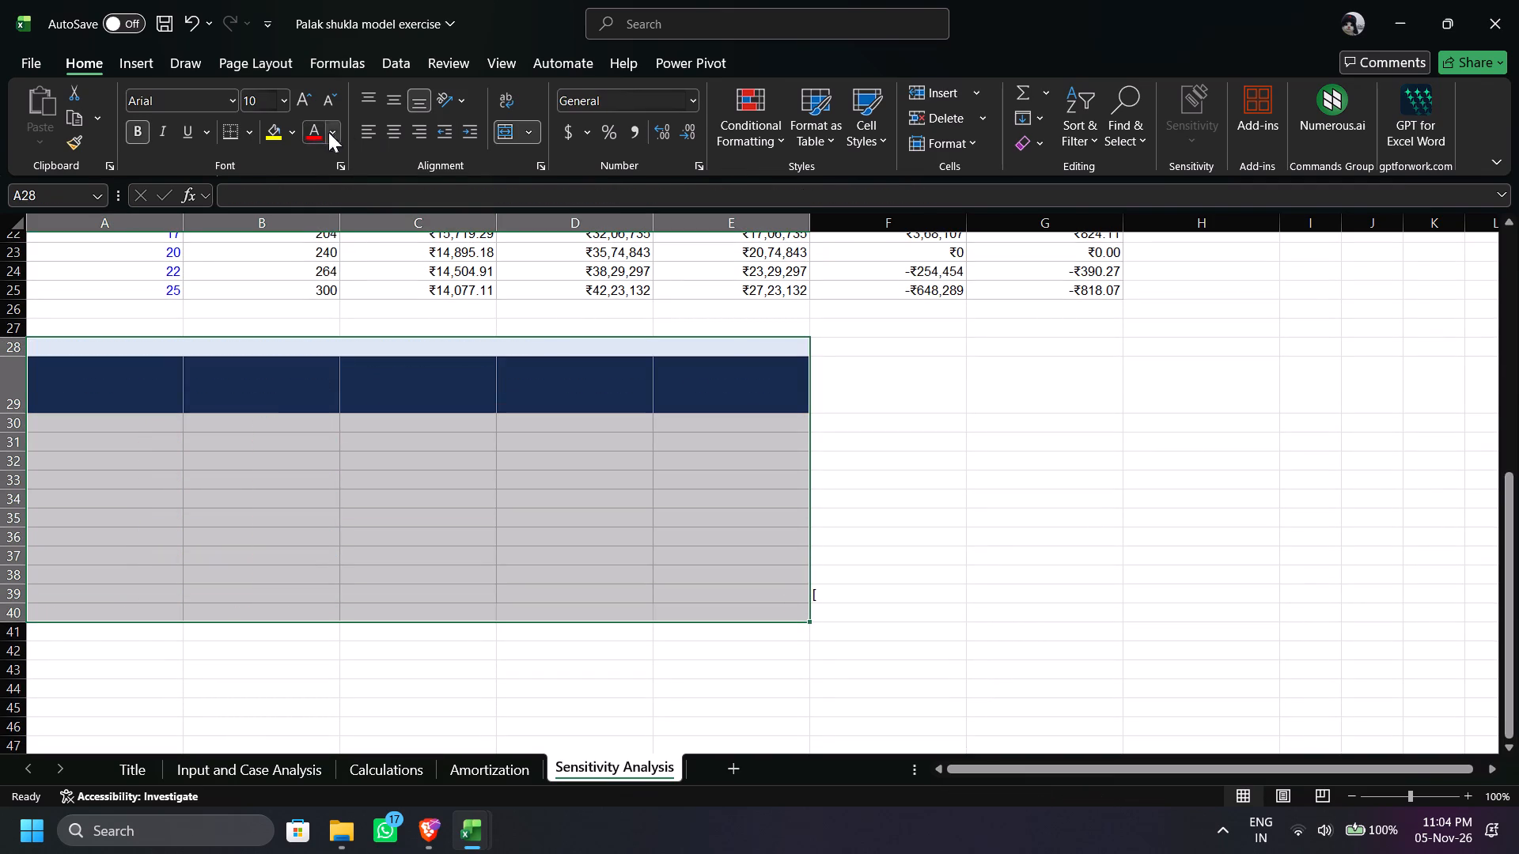
pyautogui.click(139, 71)
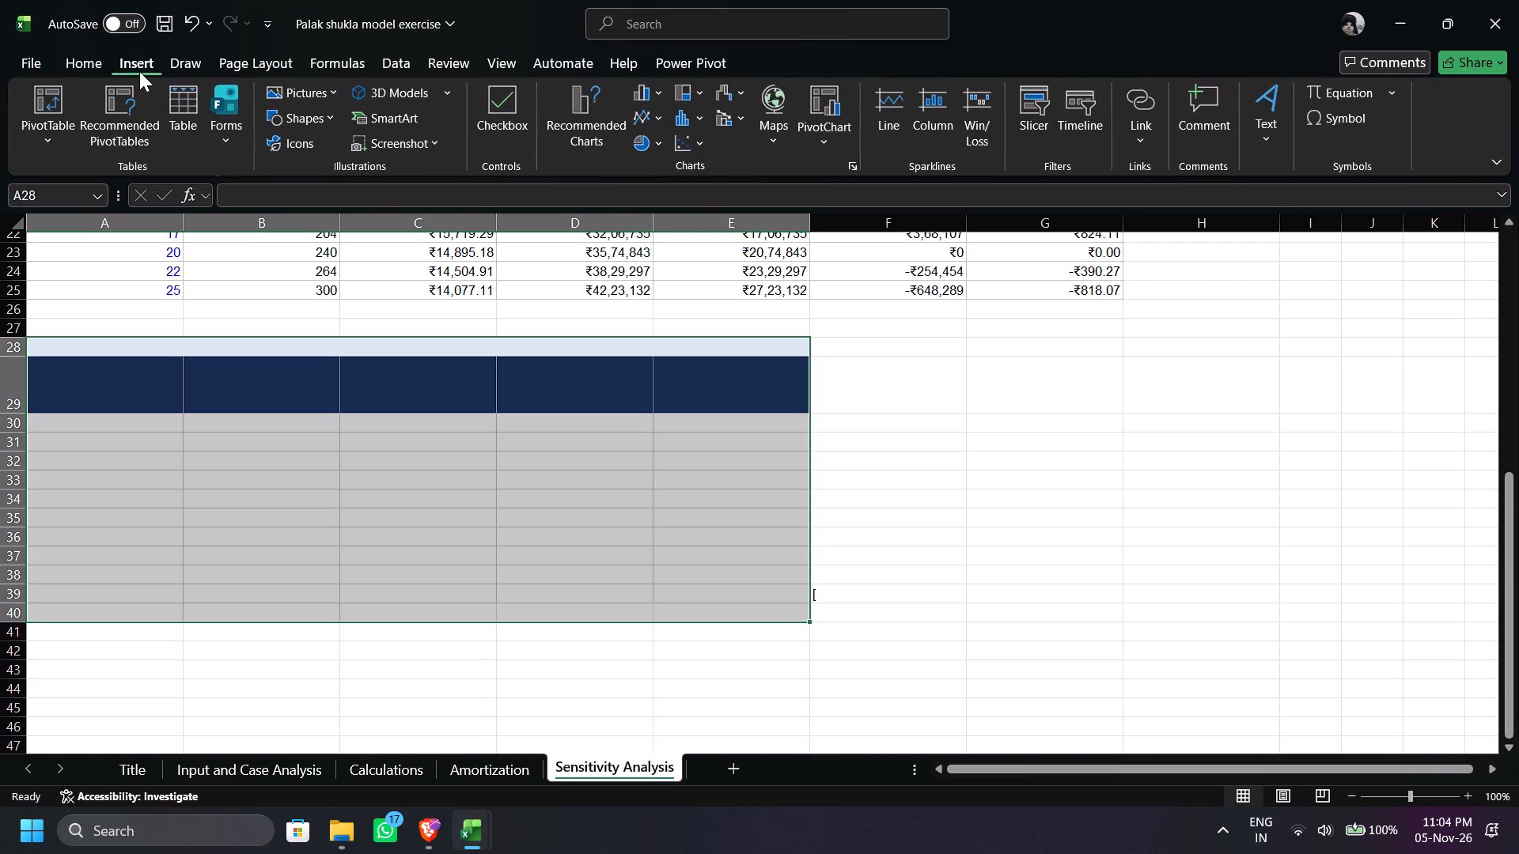
pyautogui.click(103, 66)
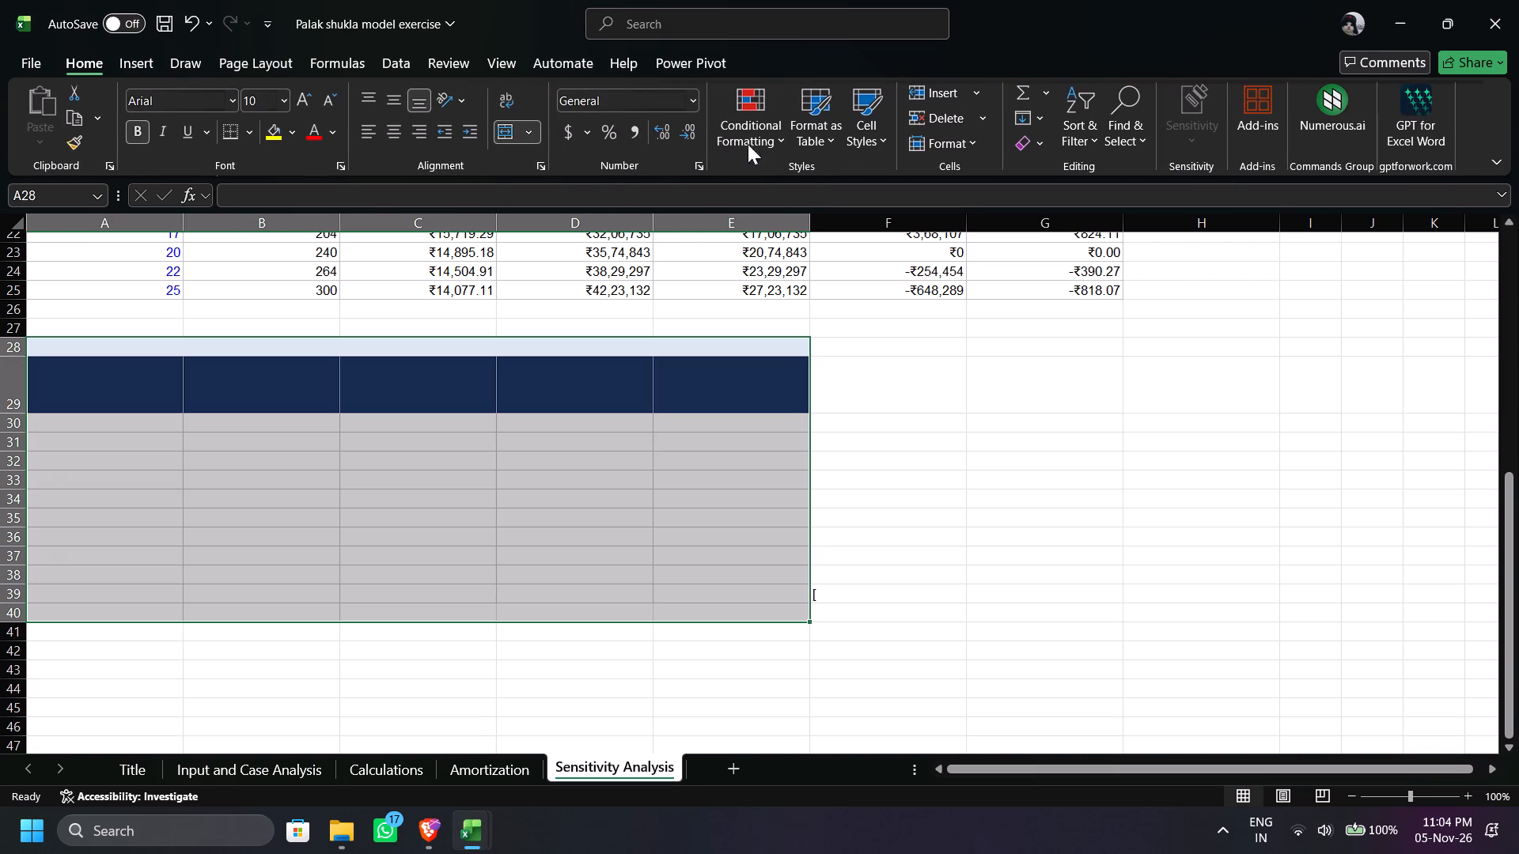
pyautogui.click(948, 138)
pyautogui.click(948, 138)
pyautogui.click(1028, 143)
pyautogui.click(1077, 182)
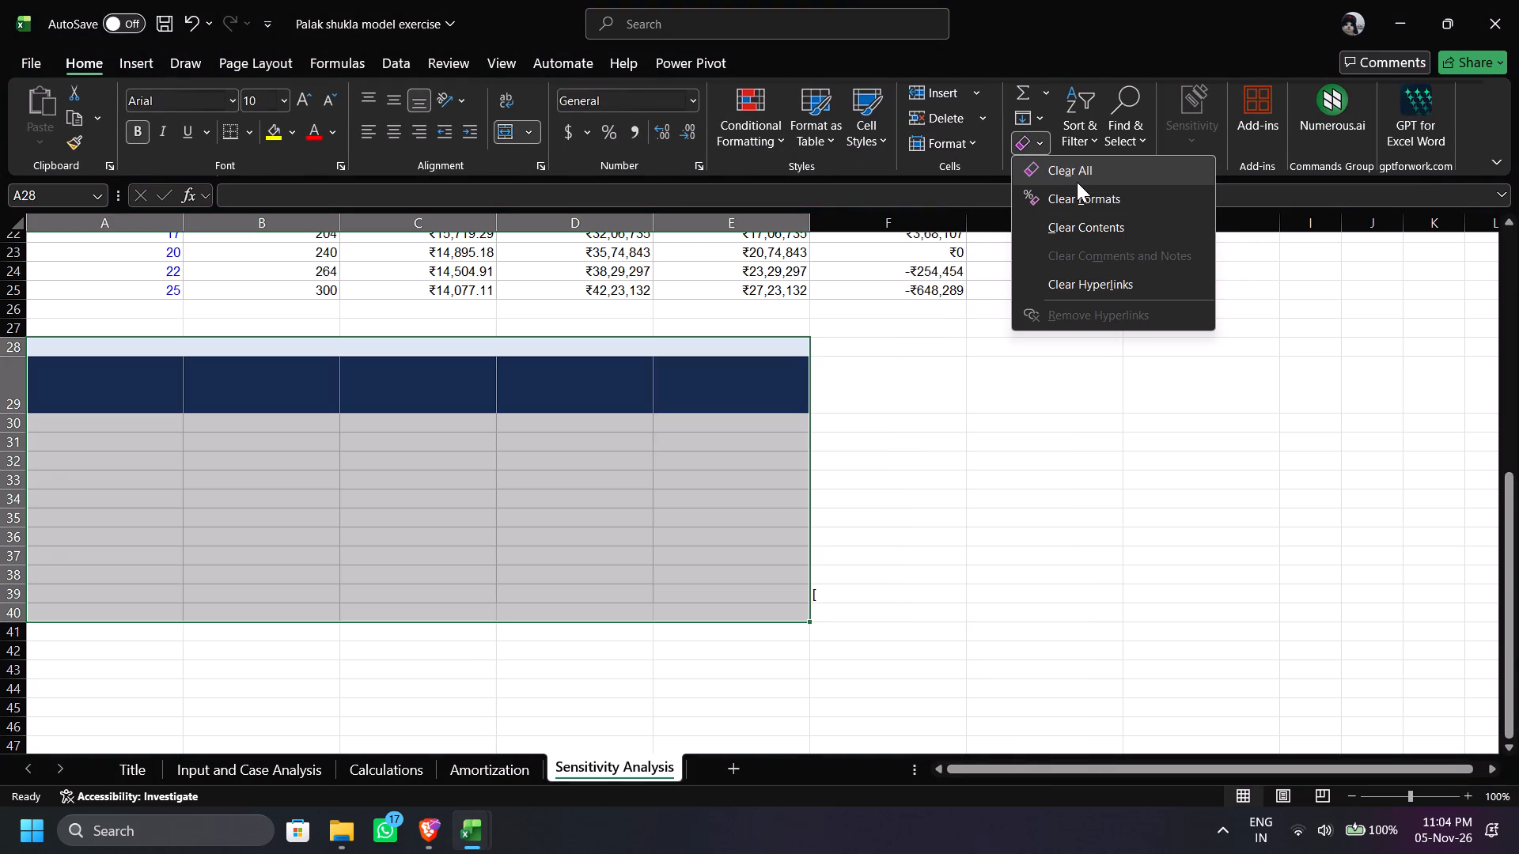
# Delete the stray "[" from cell F39 on the Sensitivity Analysis sheet.
pyautogui.click(882, 565)
pyautogui.click(843, 599)
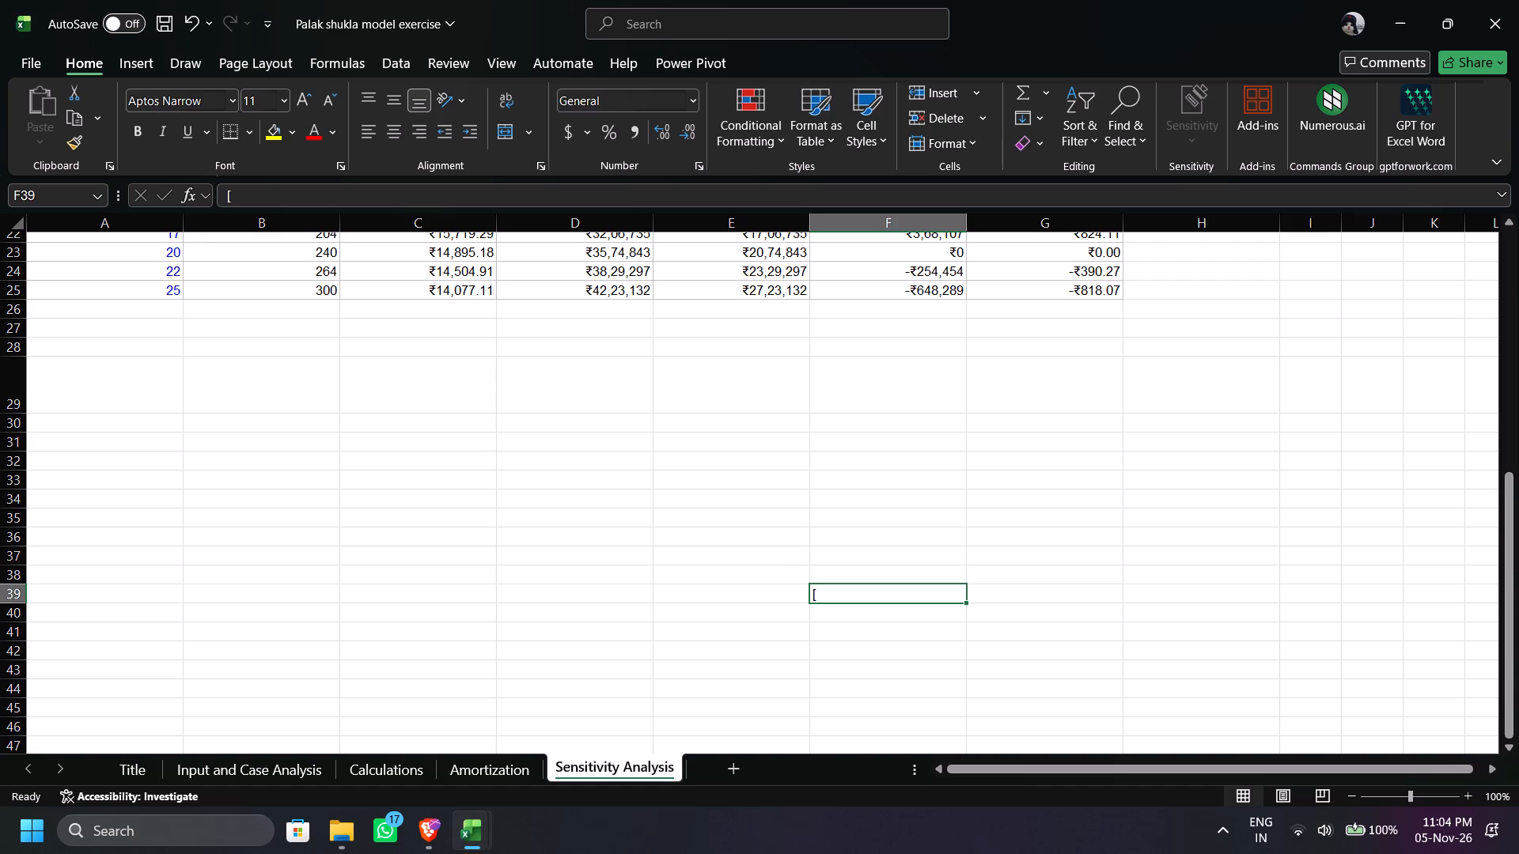
pyautogui.press('Delete')
# Copy the title text "Sensitivity Analysis" from A1 into A3, above the interest rate table.
pyautogui.scroll(13, 843, 599)
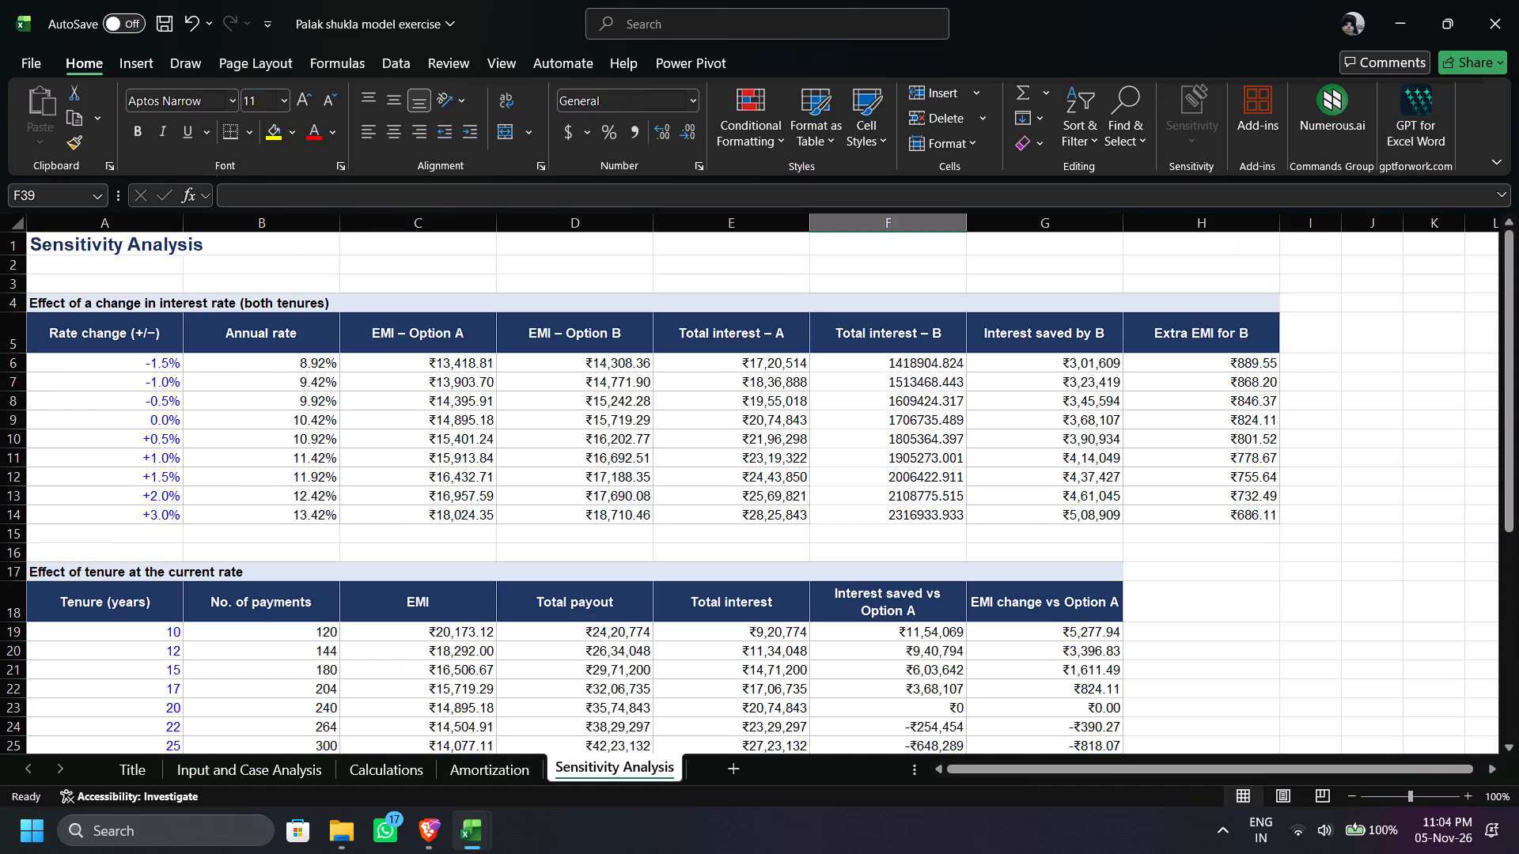
pyautogui.scroll(1, 850, 535)
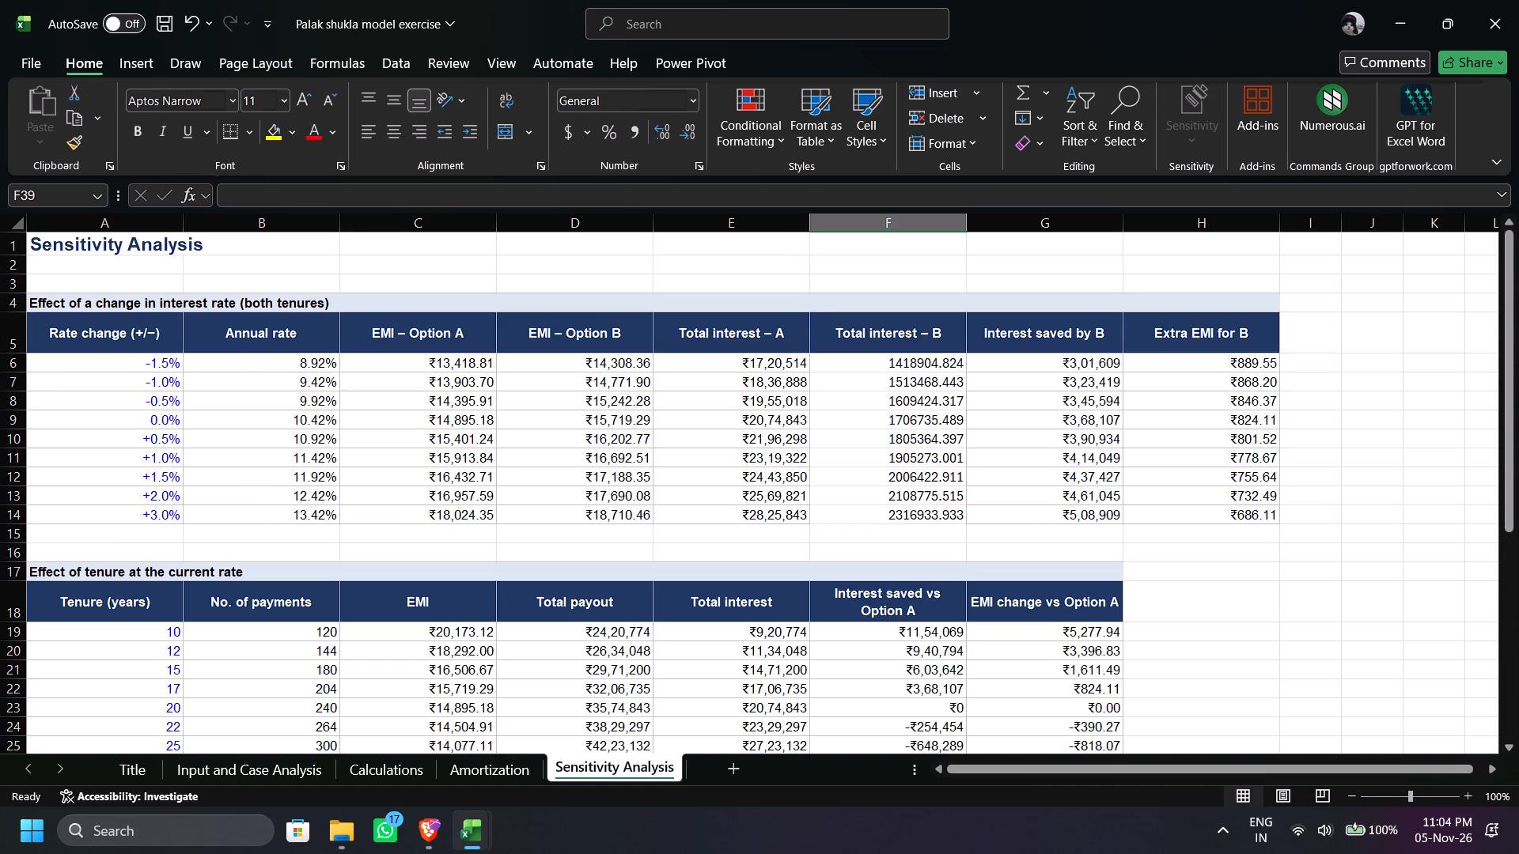
pyautogui.click(184, 247)
pyautogui.click(164, 247)
pyautogui.doubleClick(146, 247)
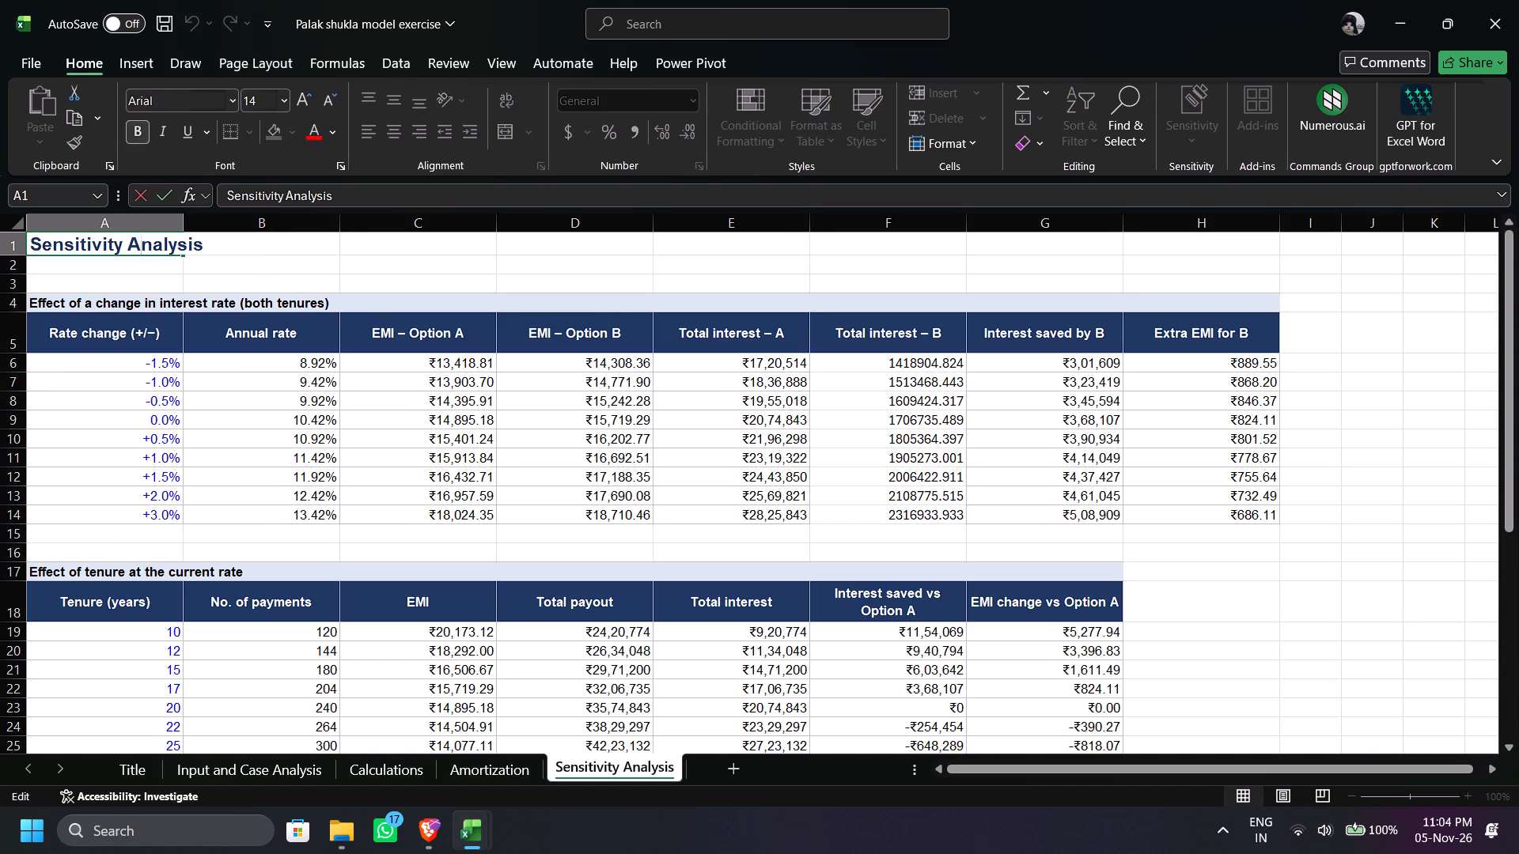
pyautogui.click(89, 253)
pyautogui.hotkey('ctrl', 'a')
pyautogui.hotkey('ctrl', 'c')
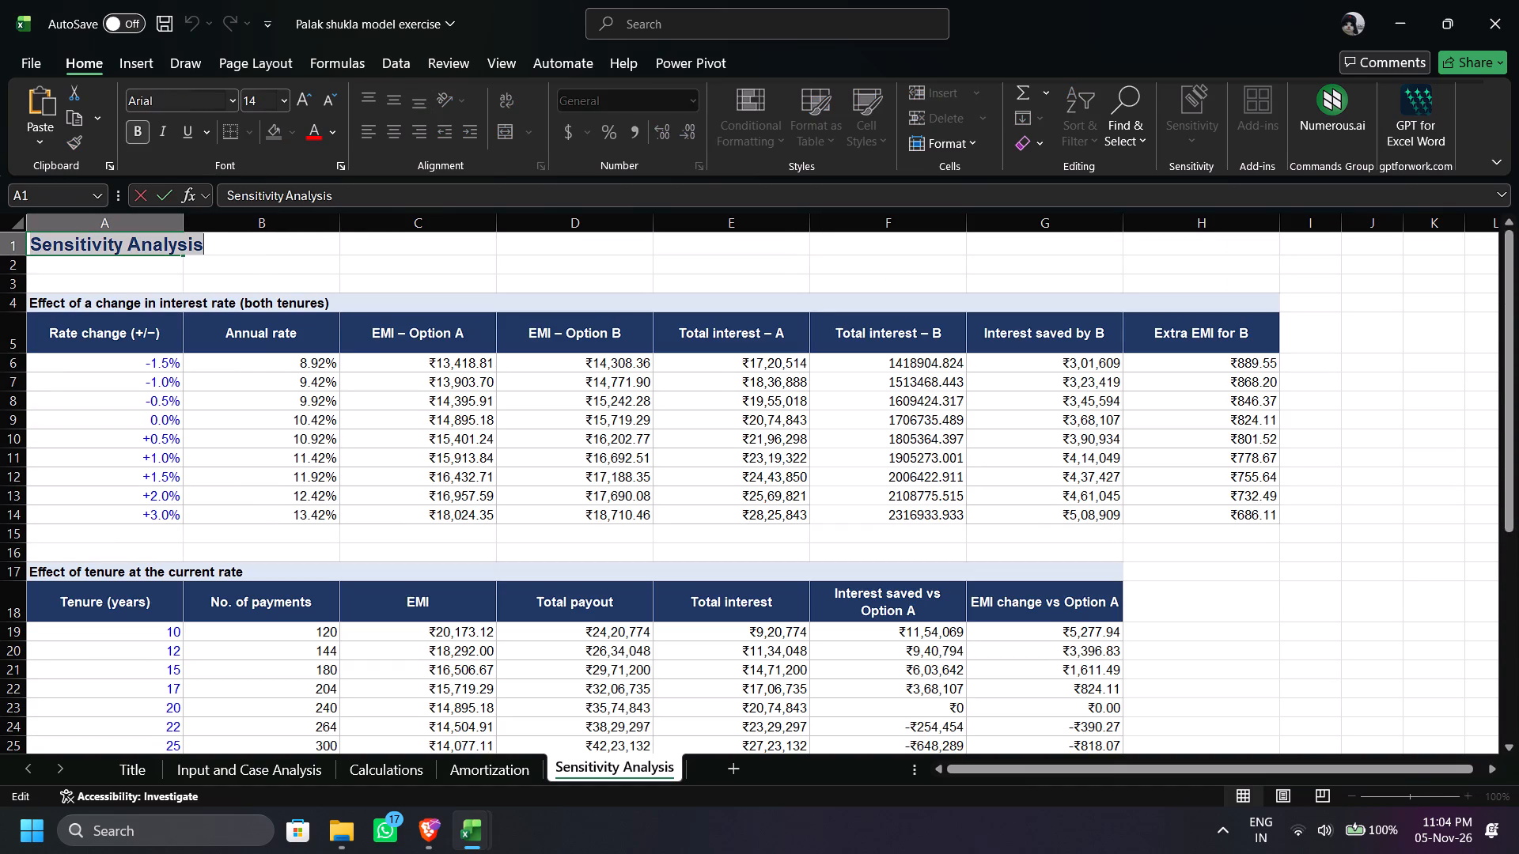
pyautogui.click(150, 292)
pyautogui.hotkey('ctrl', 'v')
pyautogui.click(184, 241)
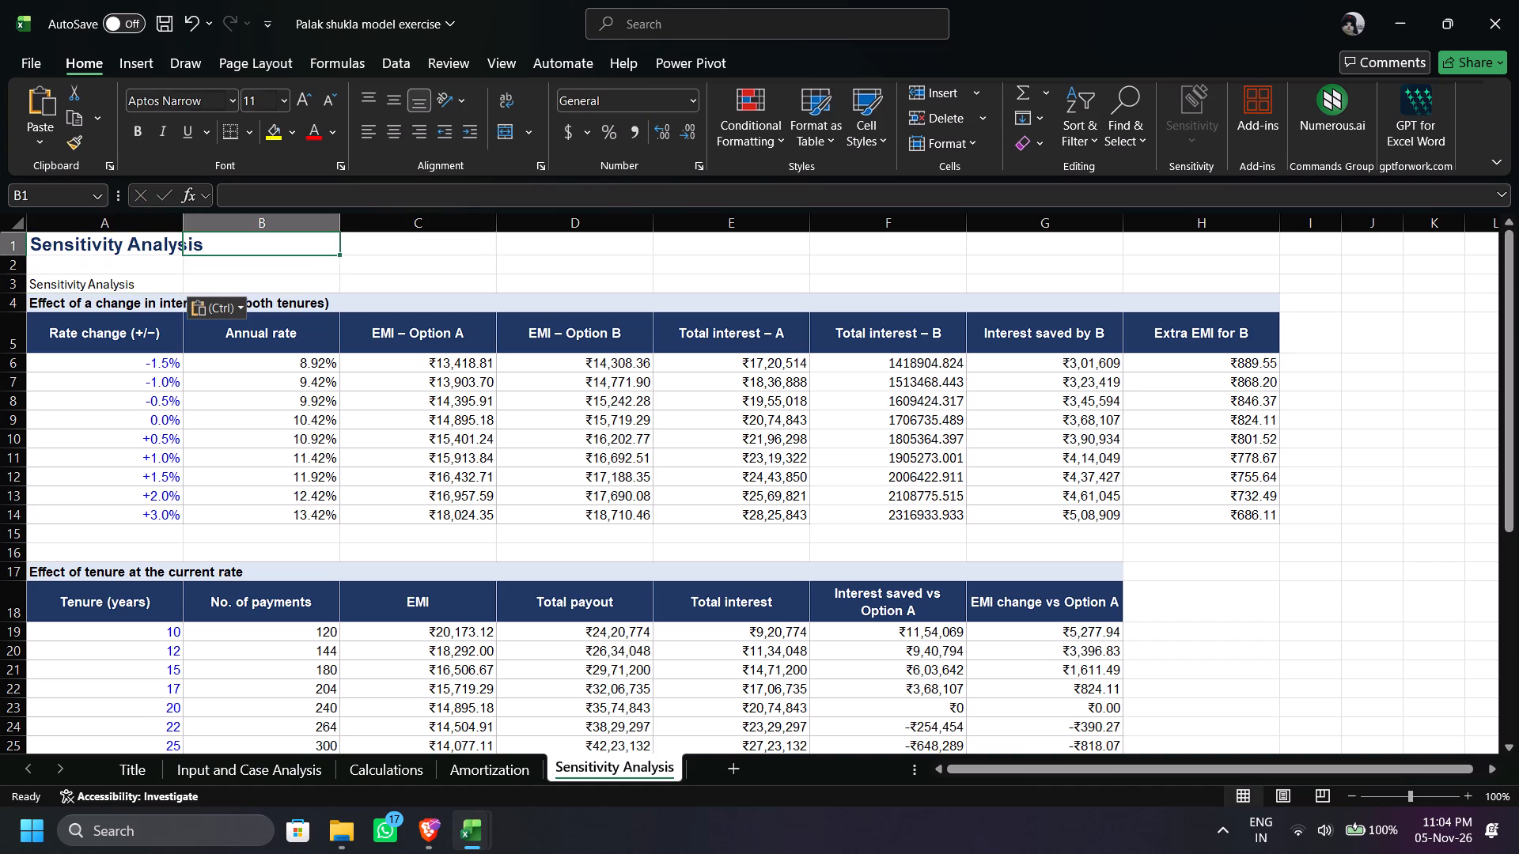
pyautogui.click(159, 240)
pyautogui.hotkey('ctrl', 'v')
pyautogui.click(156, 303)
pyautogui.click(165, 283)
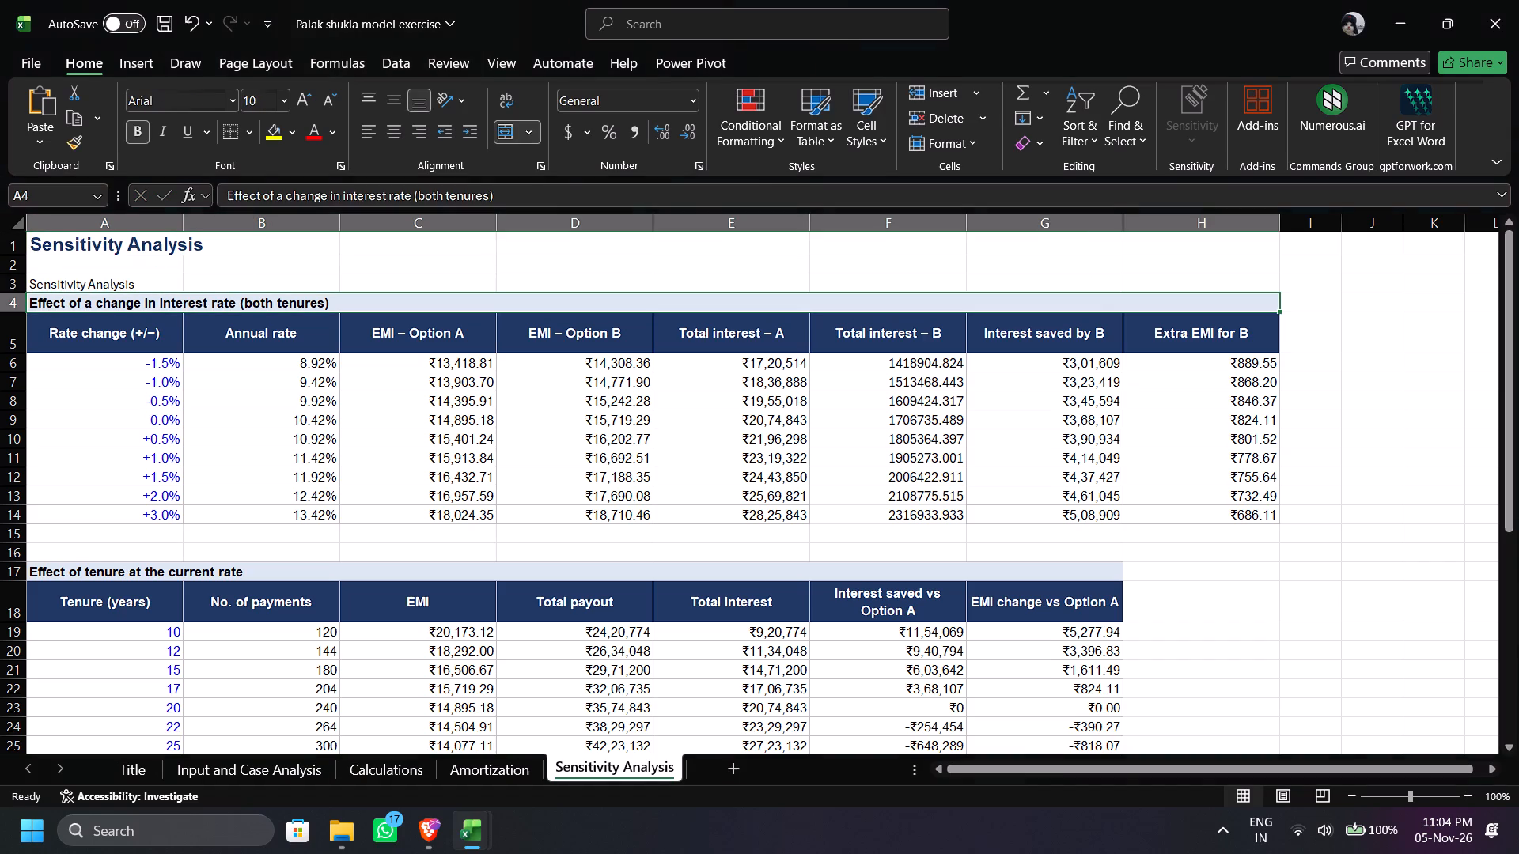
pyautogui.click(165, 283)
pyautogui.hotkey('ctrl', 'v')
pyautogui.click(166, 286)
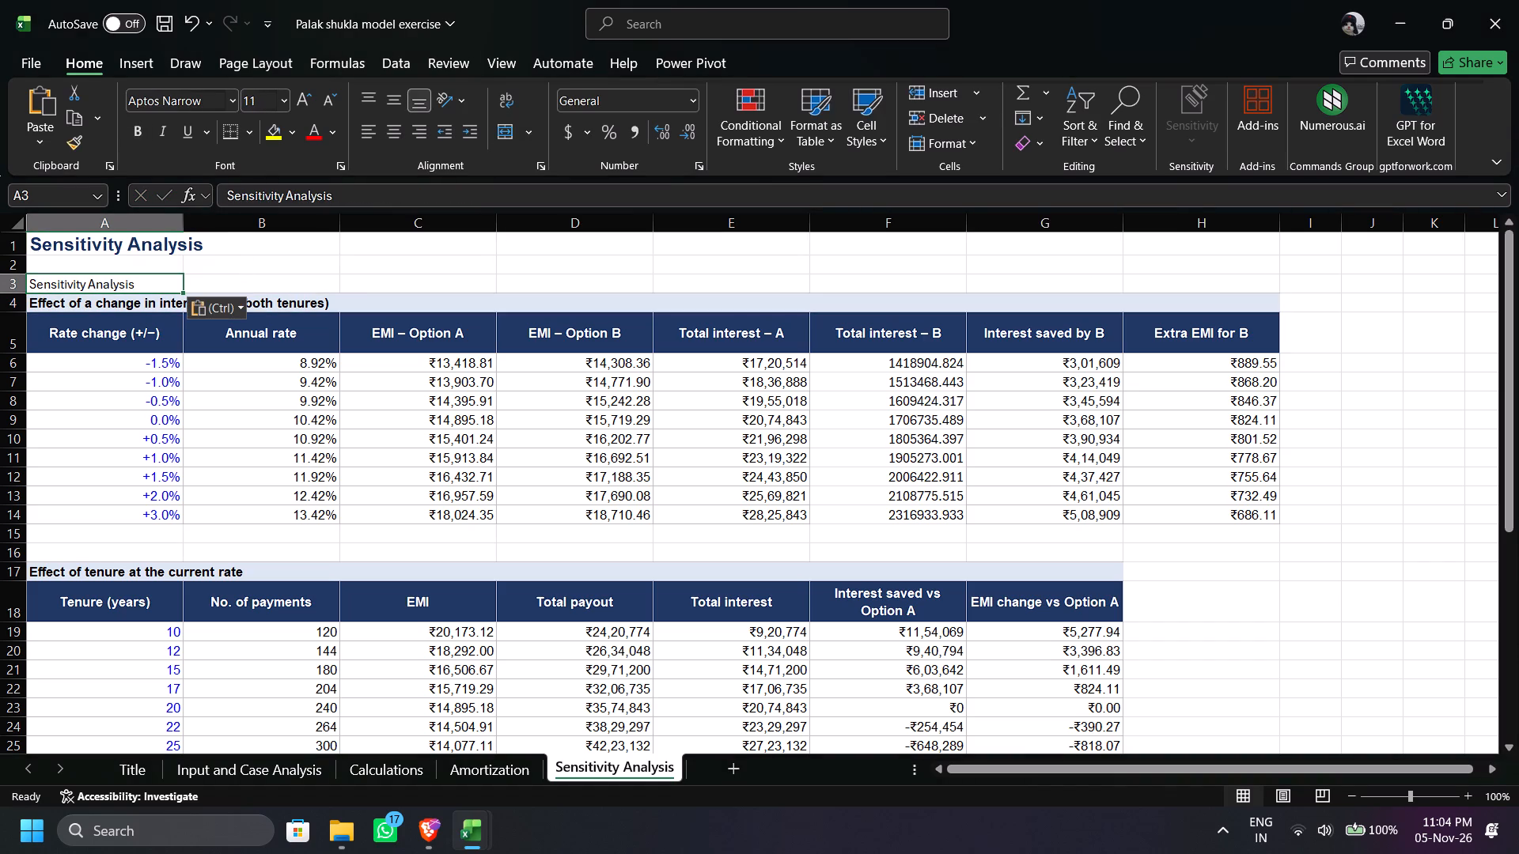
# Merge and center the "Sensitivity Analysis" title across A3:H3 and format it bold at font size 18.
pyautogui.moveTo(162, 283); pyautogui.dragTo(1137, 287)
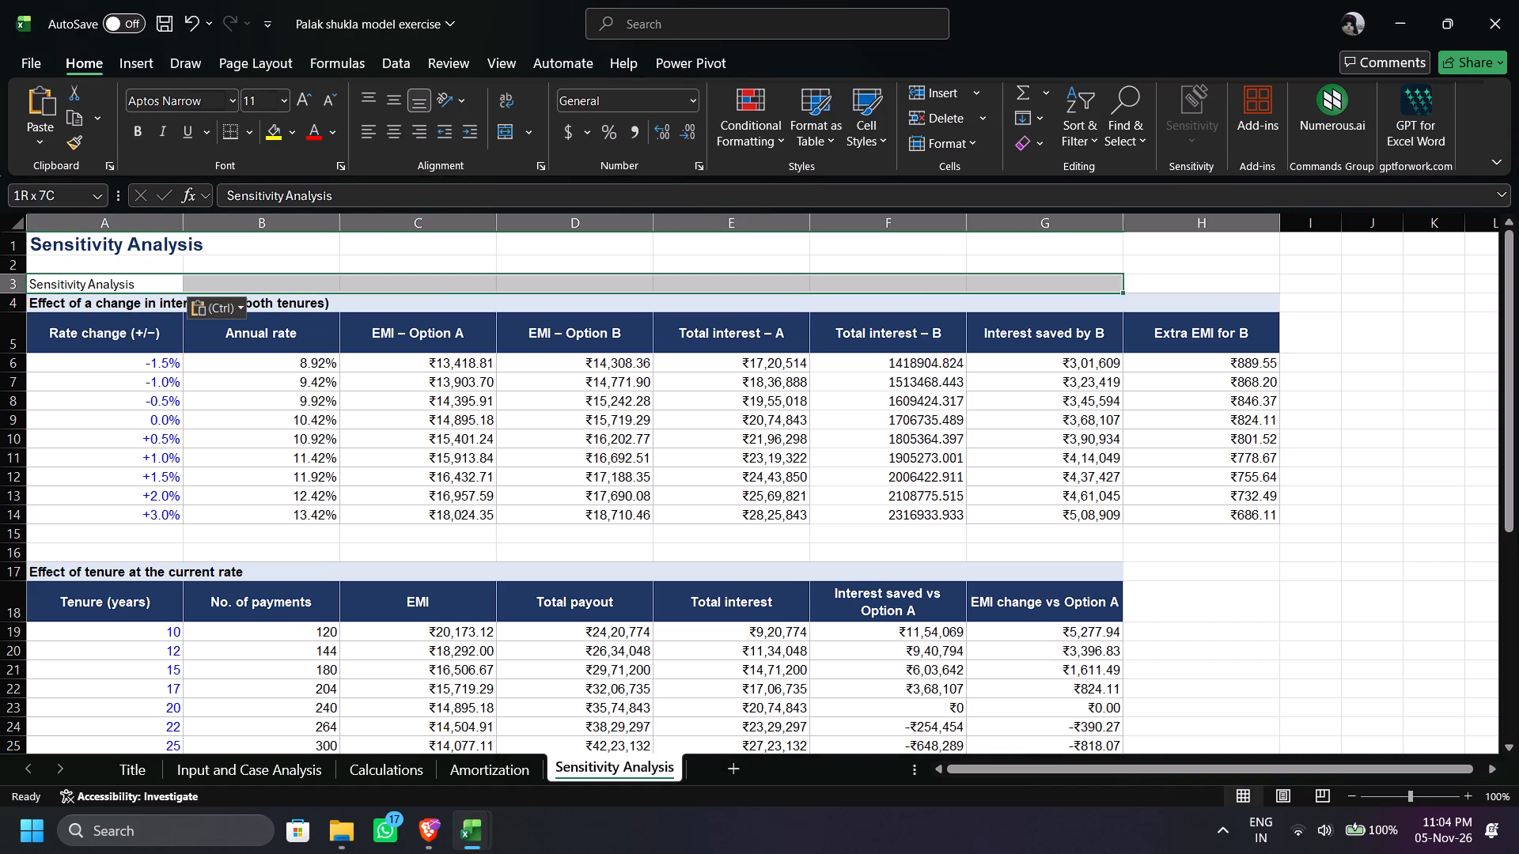
pyautogui.moveTo(1137, 287); pyautogui.dragTo(1218, 285)
pyautogui.click(509, 138)
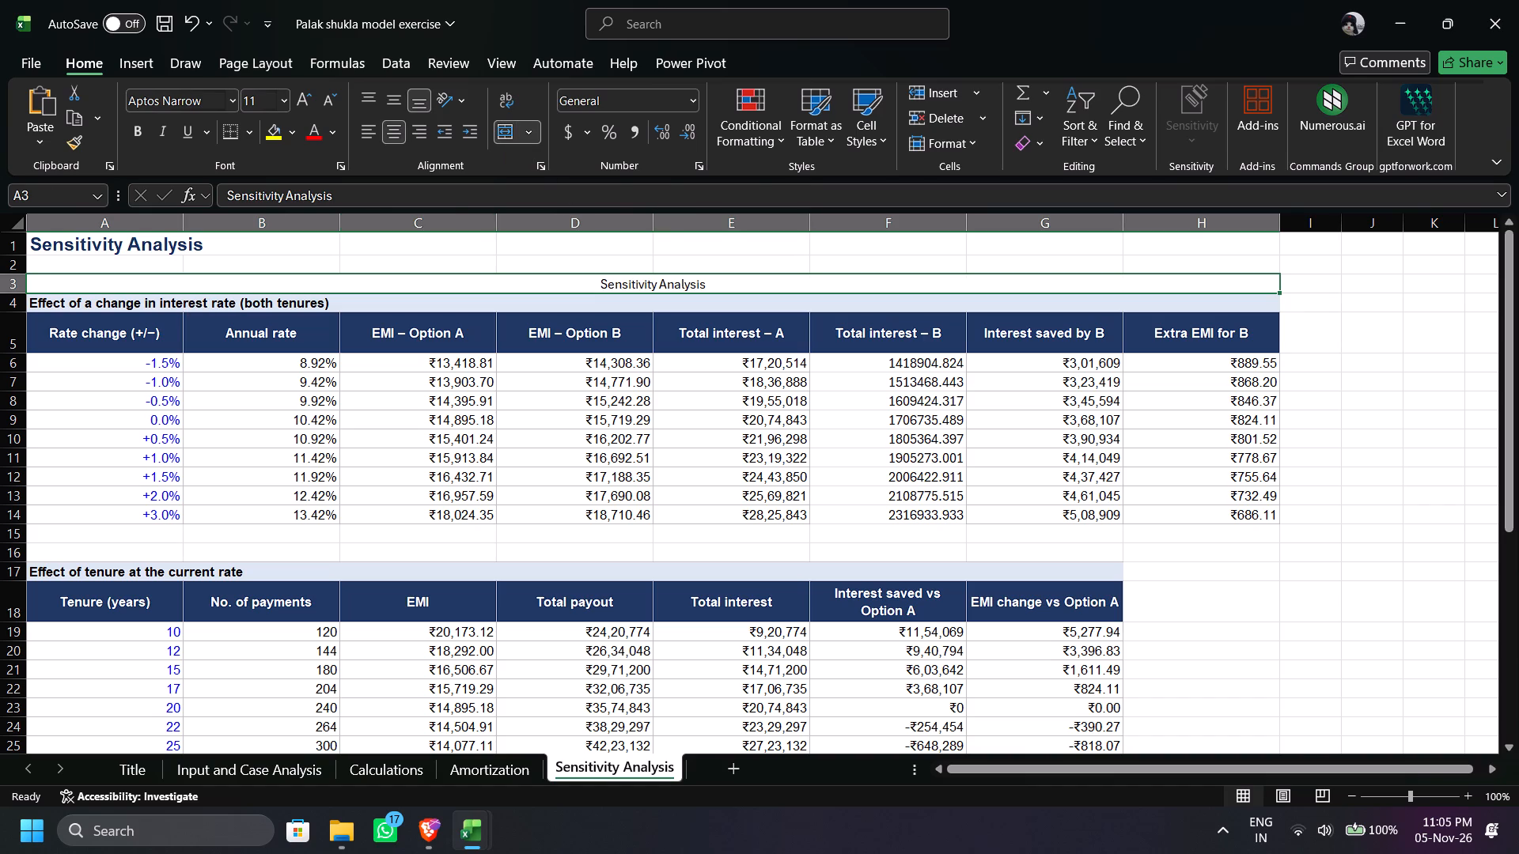
pyautogui.hotkey('ctrl', 'b')
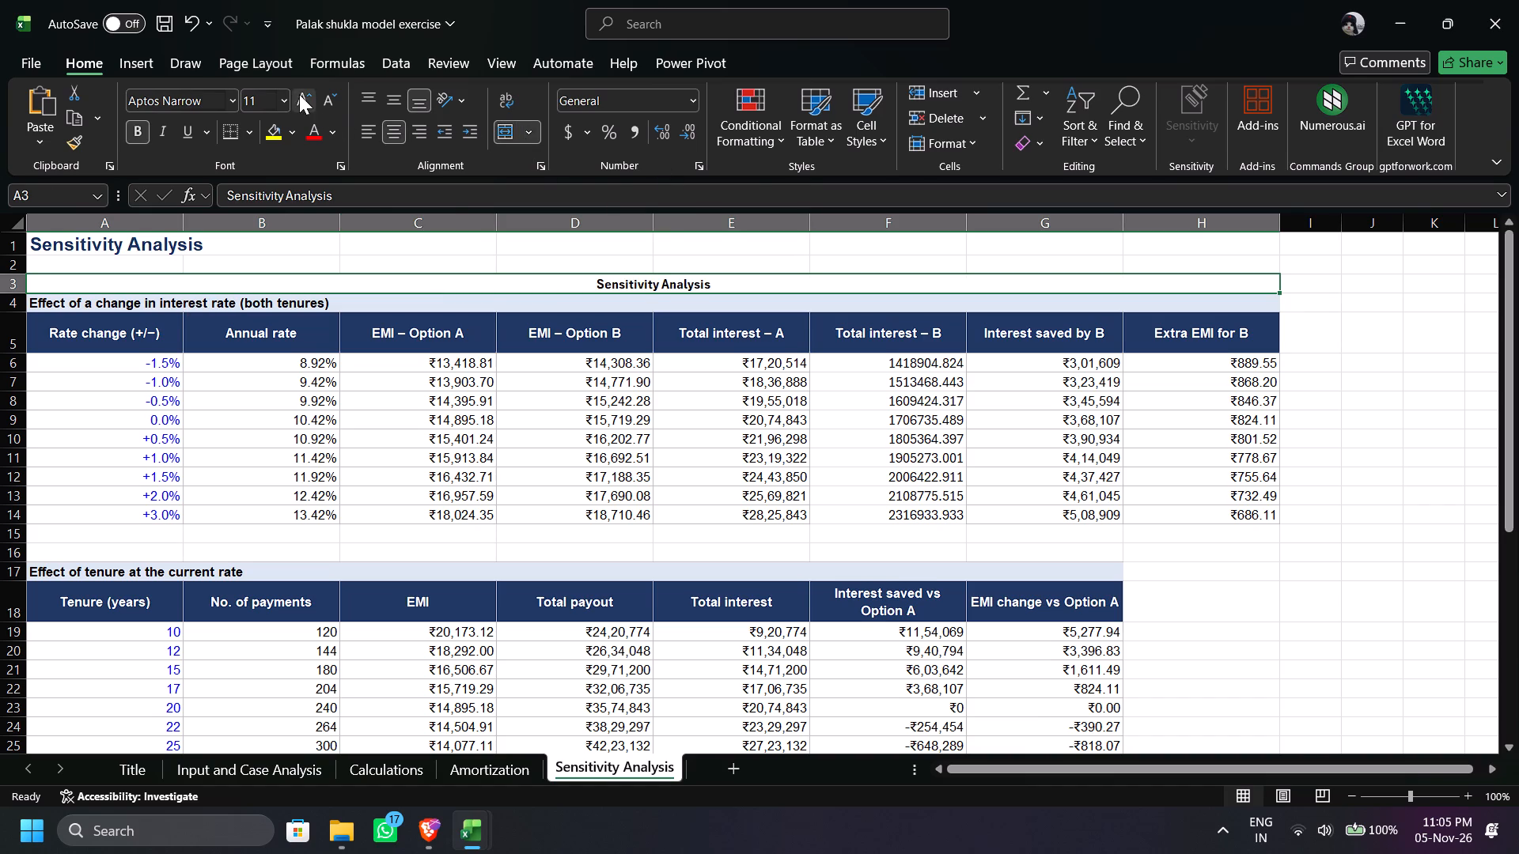
pyautogui.tripleClick(299, 94)
pyautogui.click(301, 95)
pyautogui.click(203, 261)
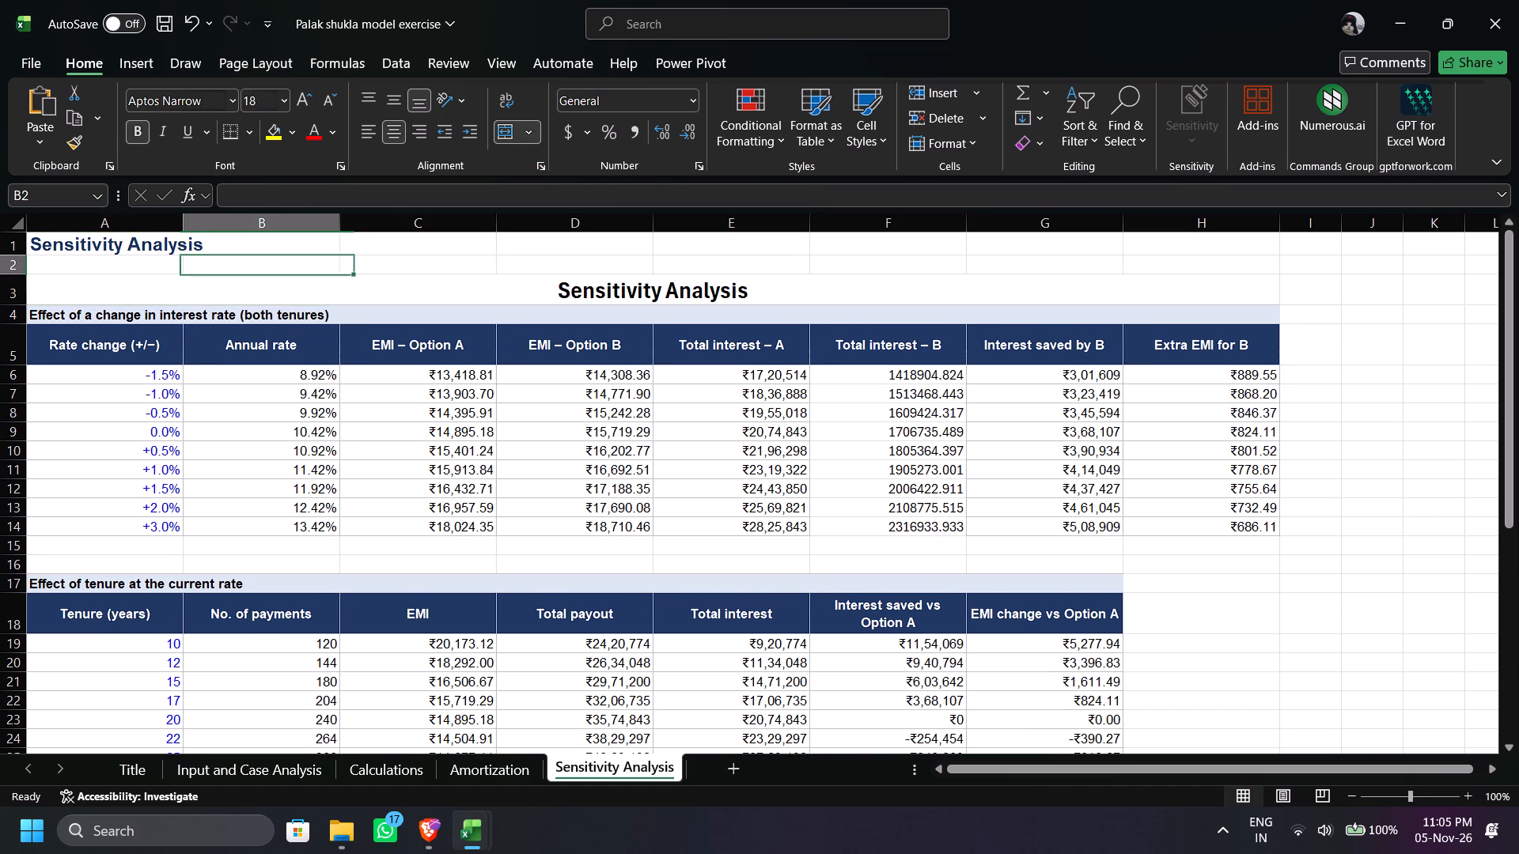
# Delete the duplicate "Sensitivity Analysis" title from cell A1.
pyautogui.doubleClick(157, 246)
pyautogui.click(254, 244)
pyautogui.click(264, 280)
pyautogui.click(145, 240)
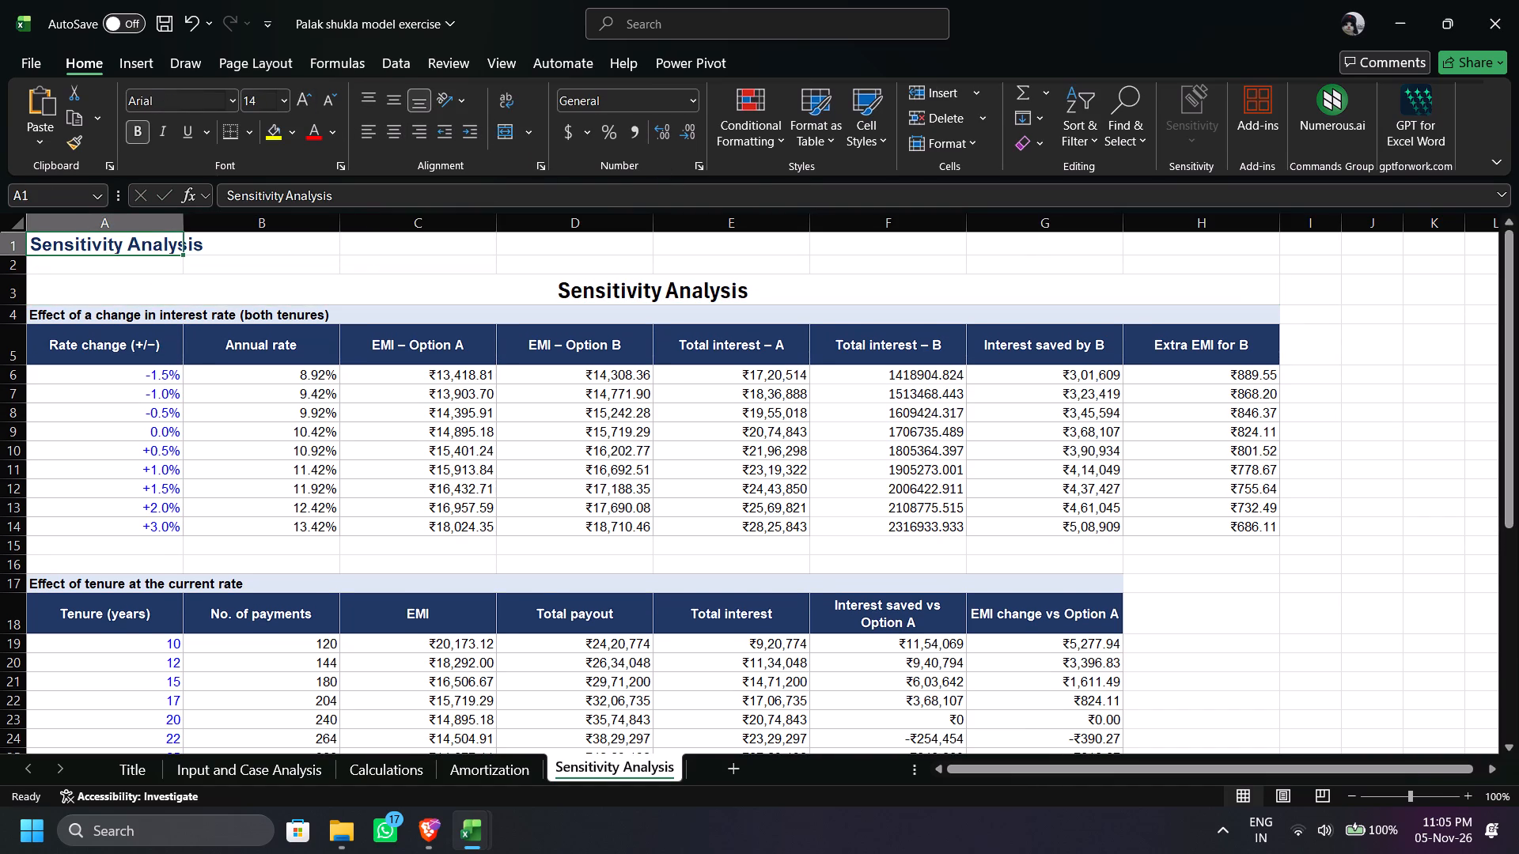
pyautogui.press('Delete')
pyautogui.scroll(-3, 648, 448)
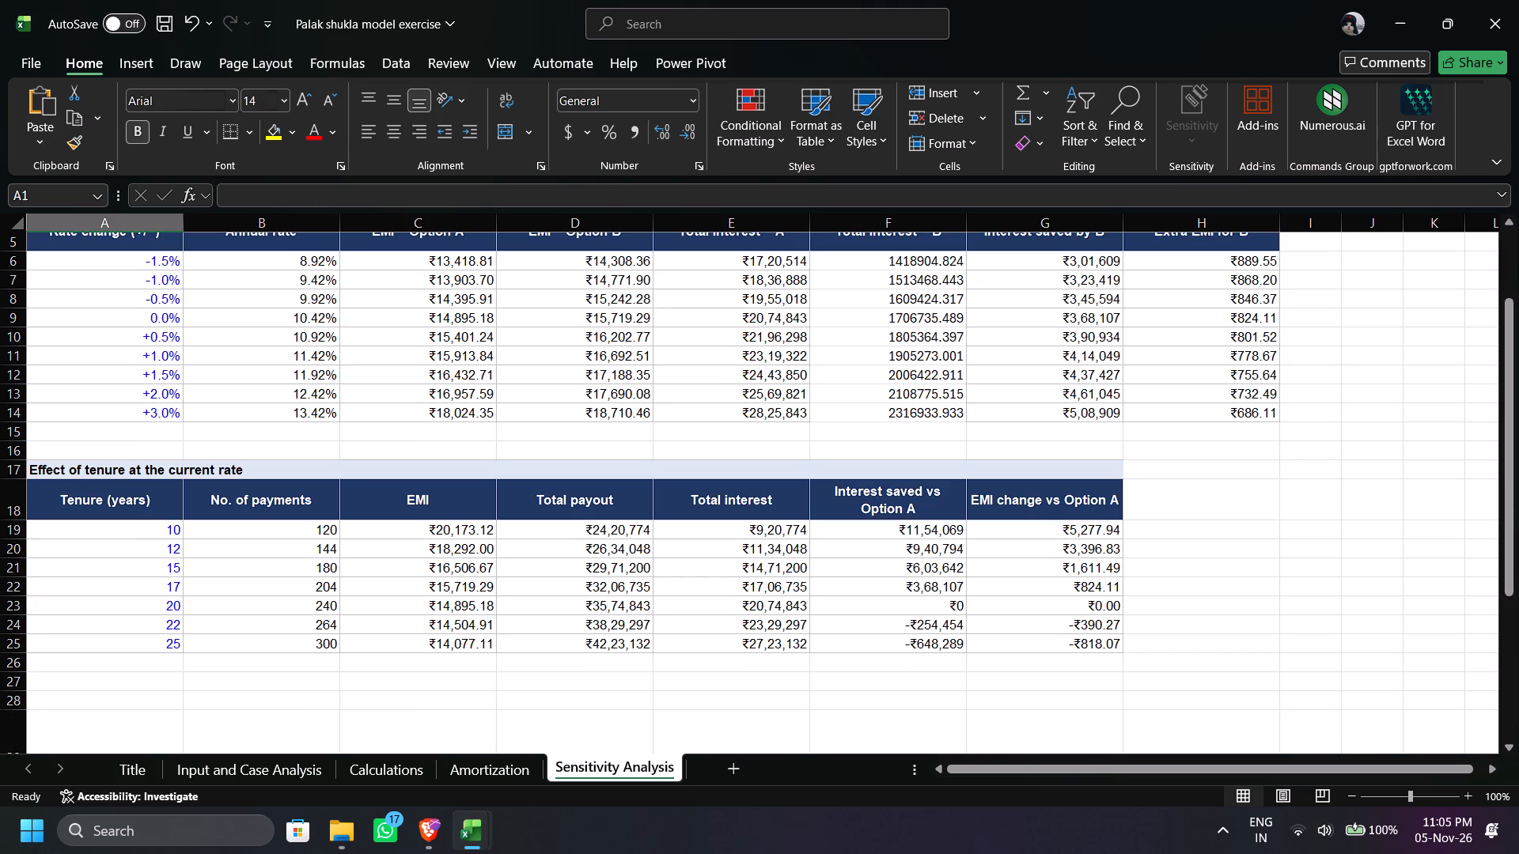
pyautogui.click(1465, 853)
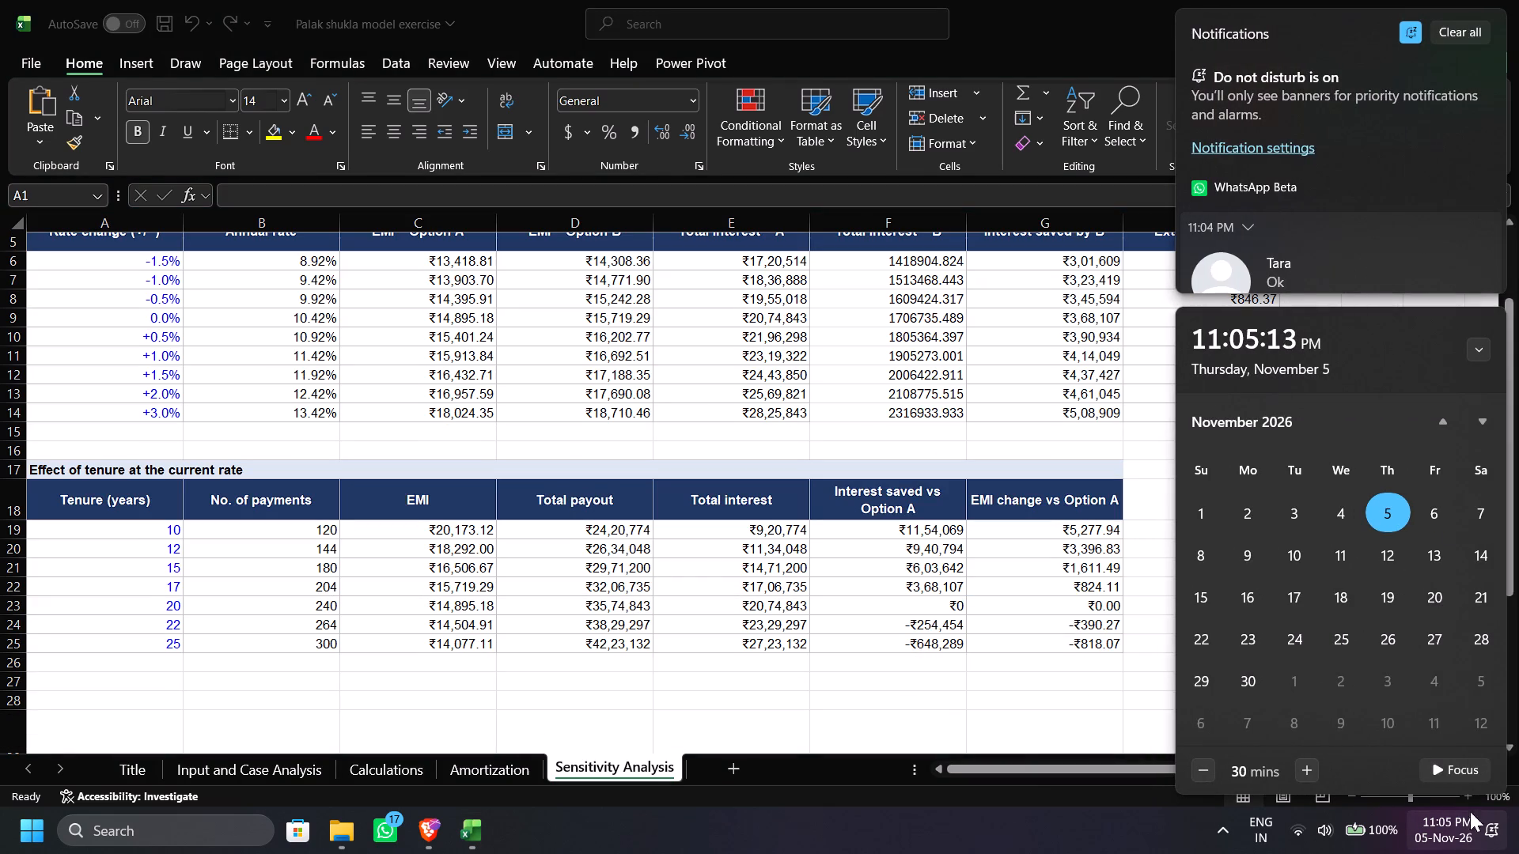
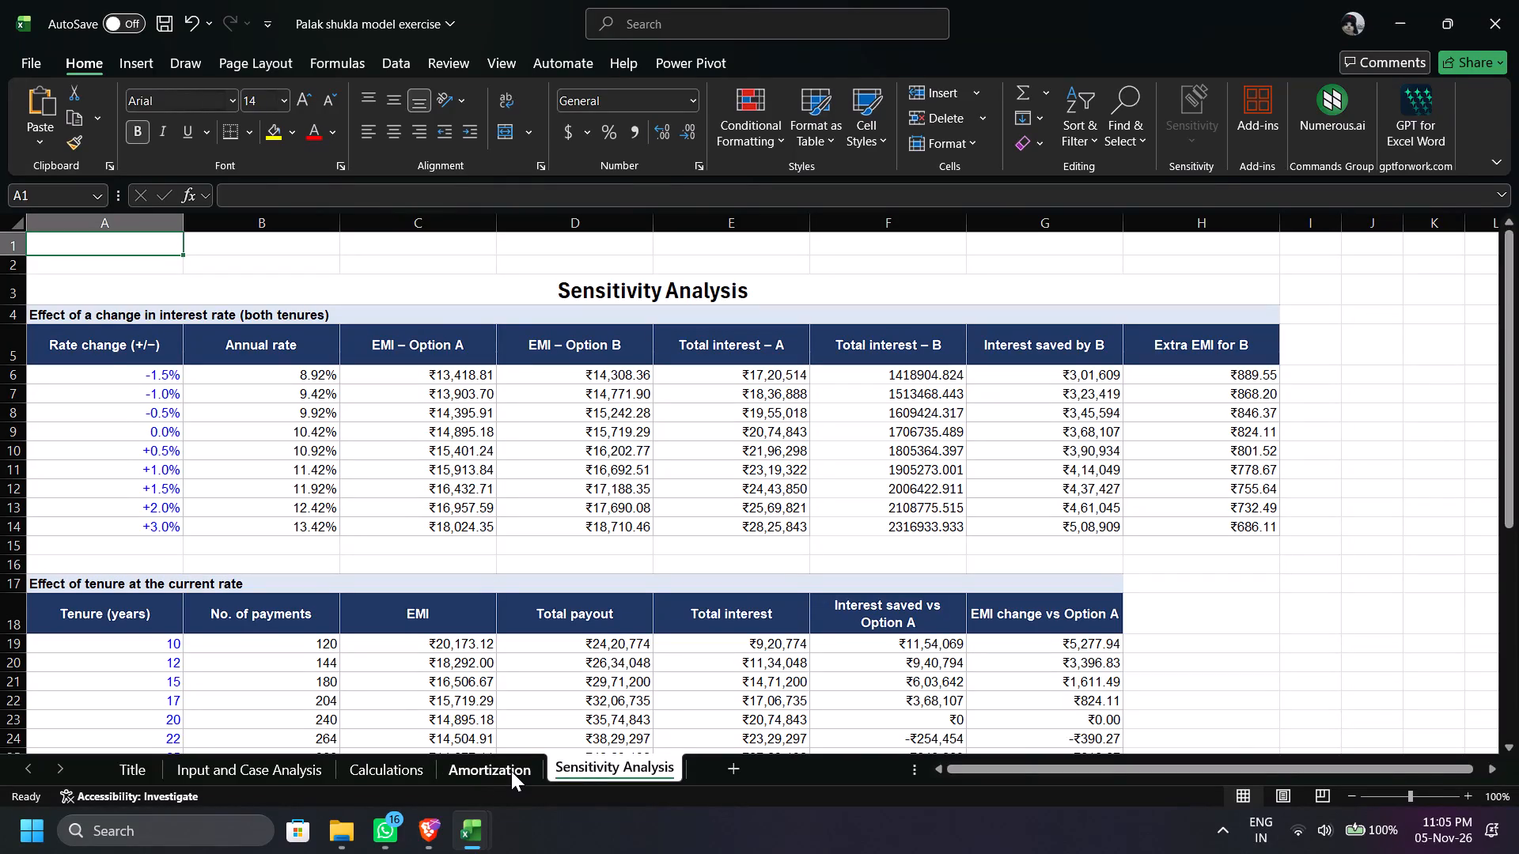
# Clear the "Alternative investment return (RD, p.a.)" label and its value from A14:B14 on the Input and Case Analysis sheet.
pyautogui.click(300, 763)
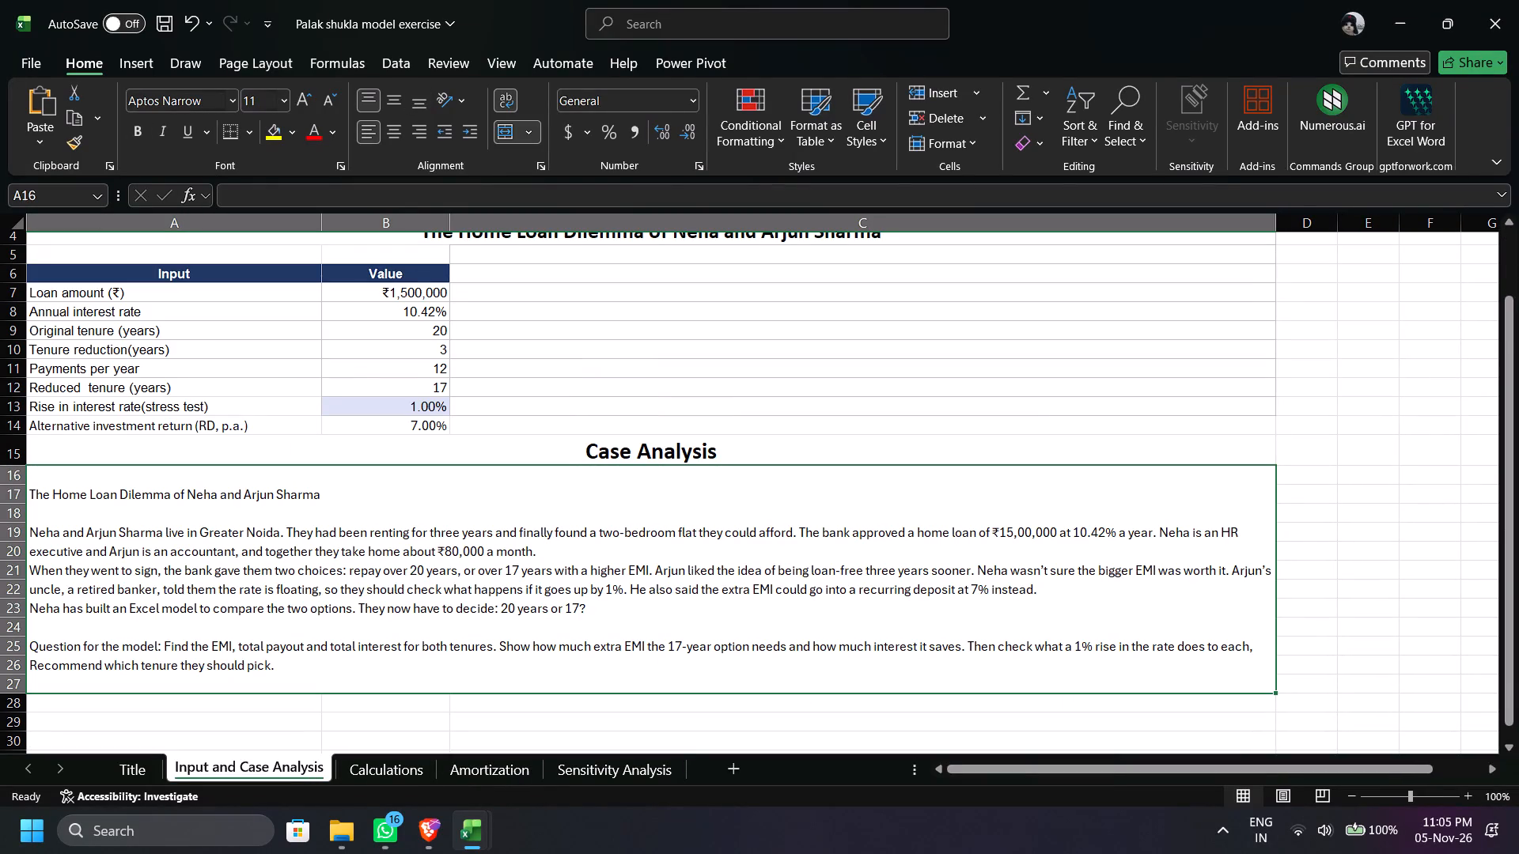
pyautogui.moveTo(202, 430); pyautogui.dragTo(400, 428)
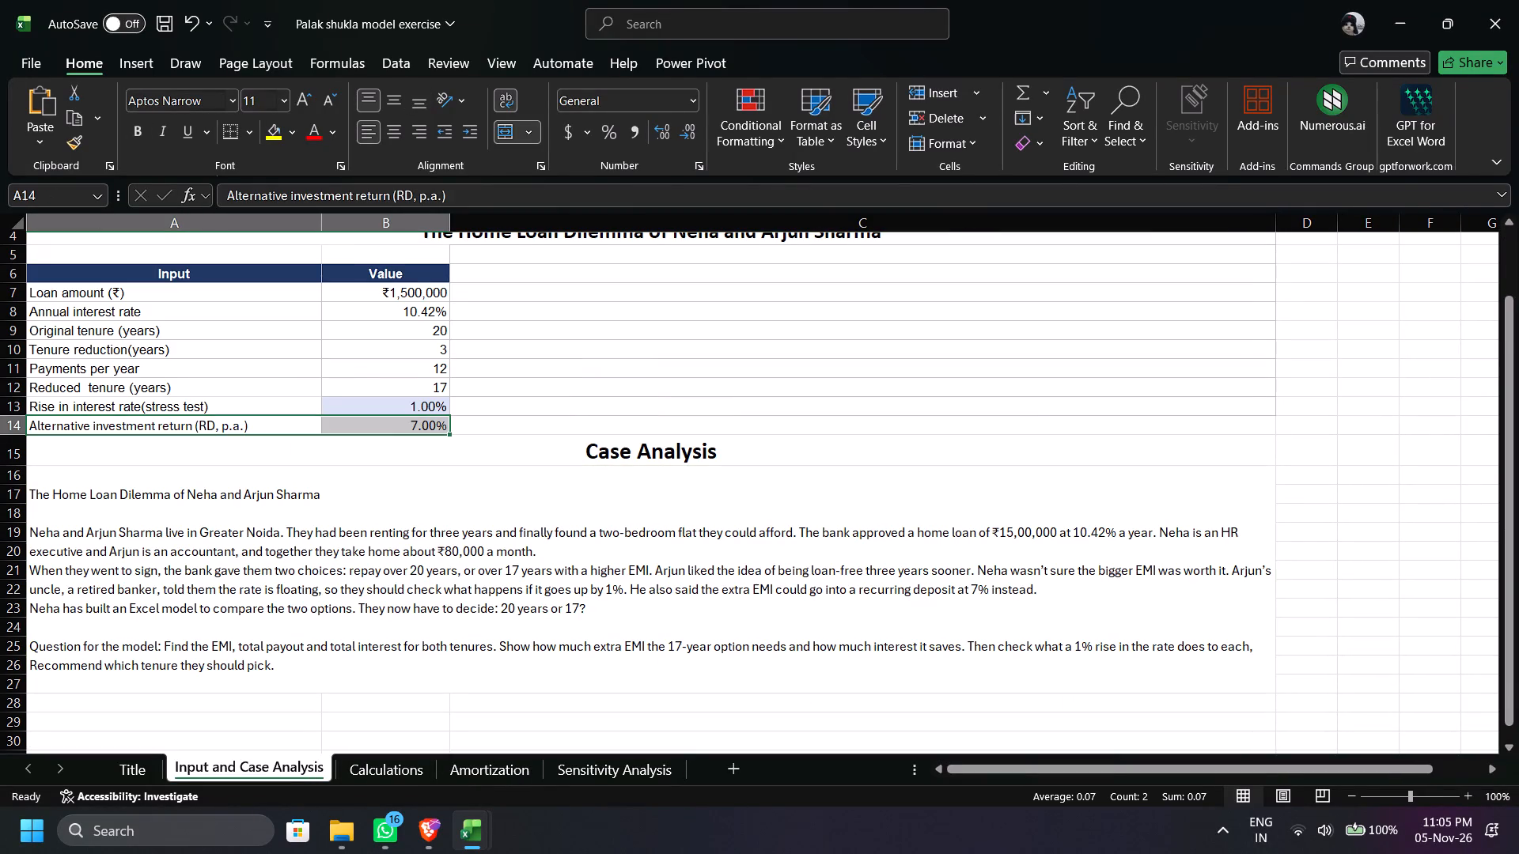
pyautogui.press('Delete')
pyautogui.scroll(4, 407, 416)
pyautogui.click(474, 417)
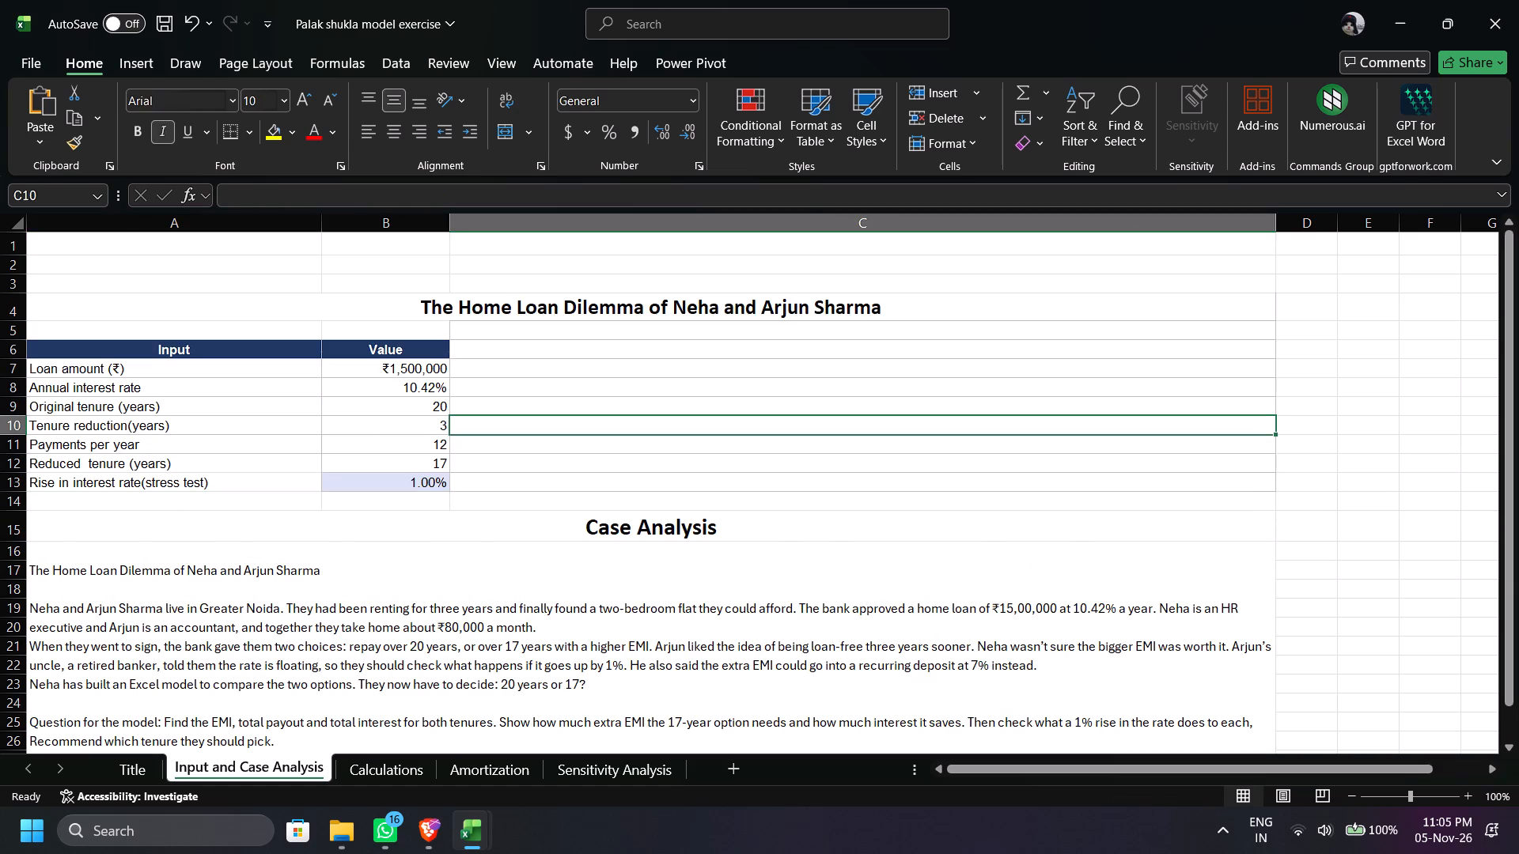
pyautogui.scroll(-3, 592, 561)
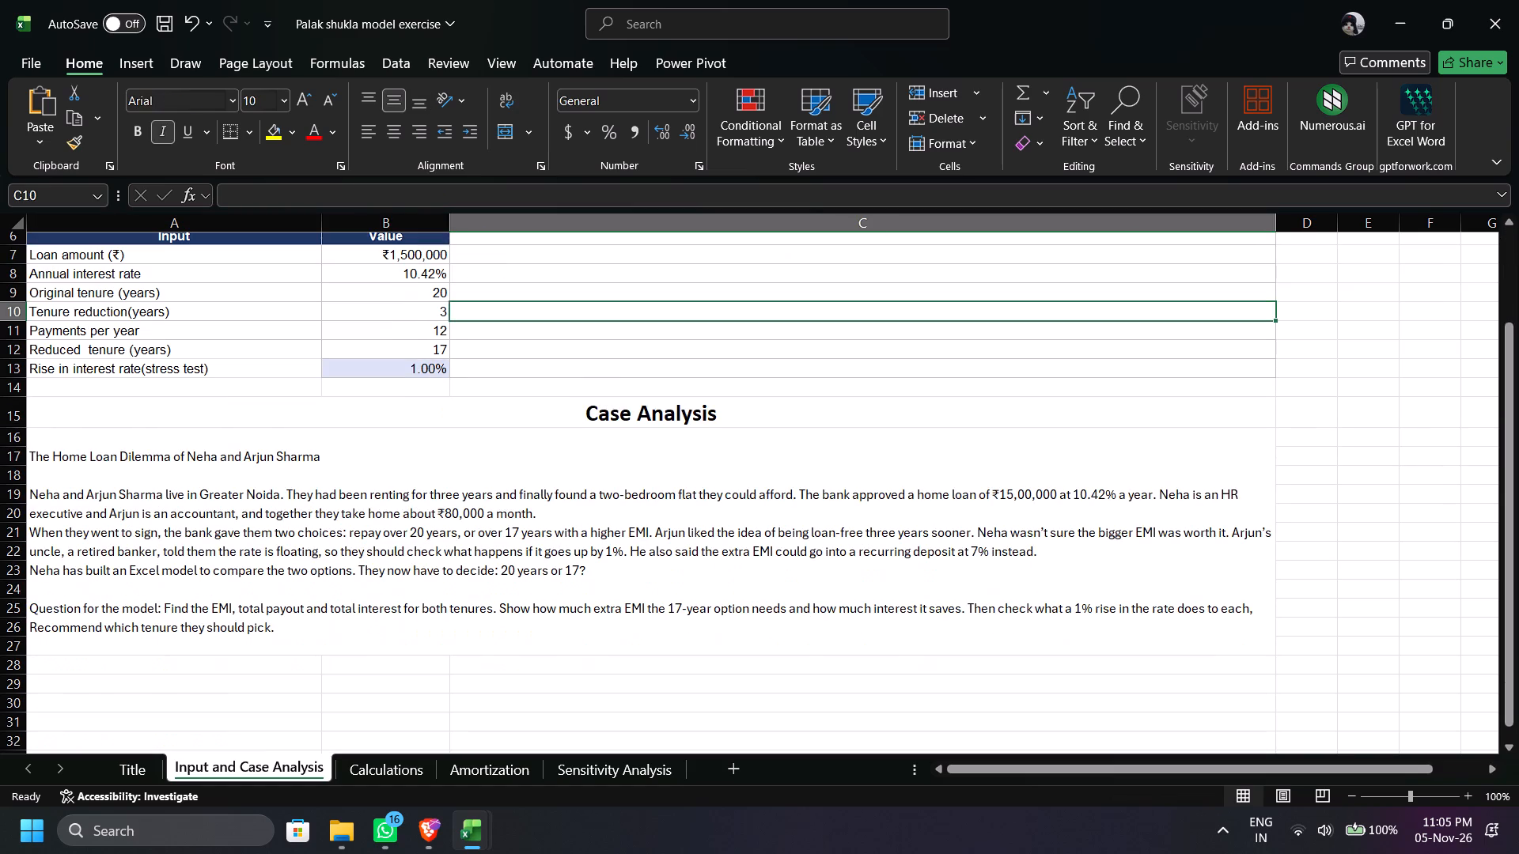
pyautogui.click(632, 520)
# Autofit EMI column K of the 17-year table on the Amortization sheet so its values fit.
pyautogui.click(405, 780)
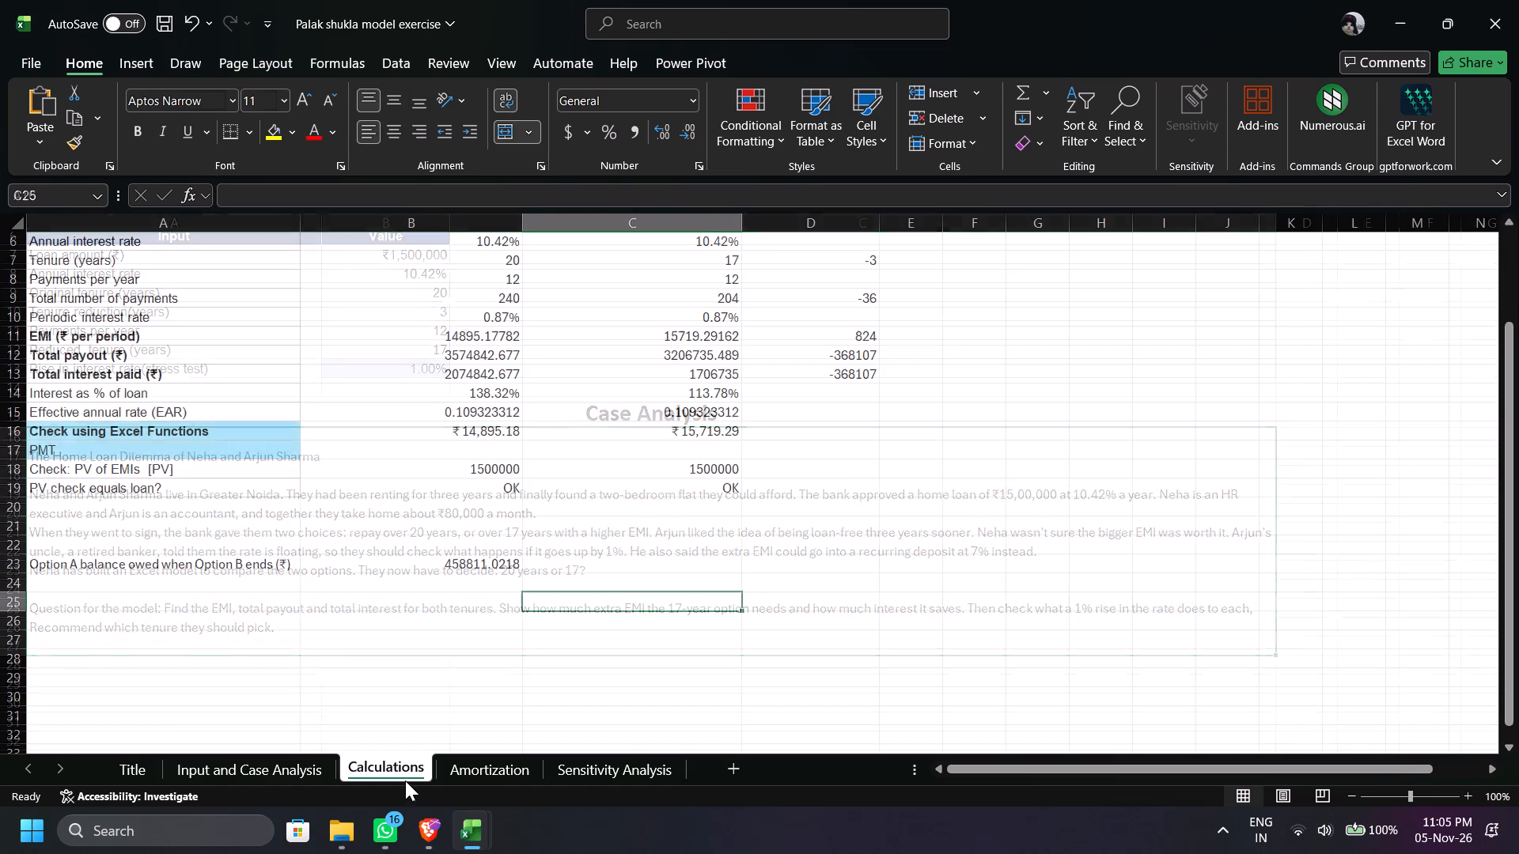
pyautogui.scroll(5, 494, 562)
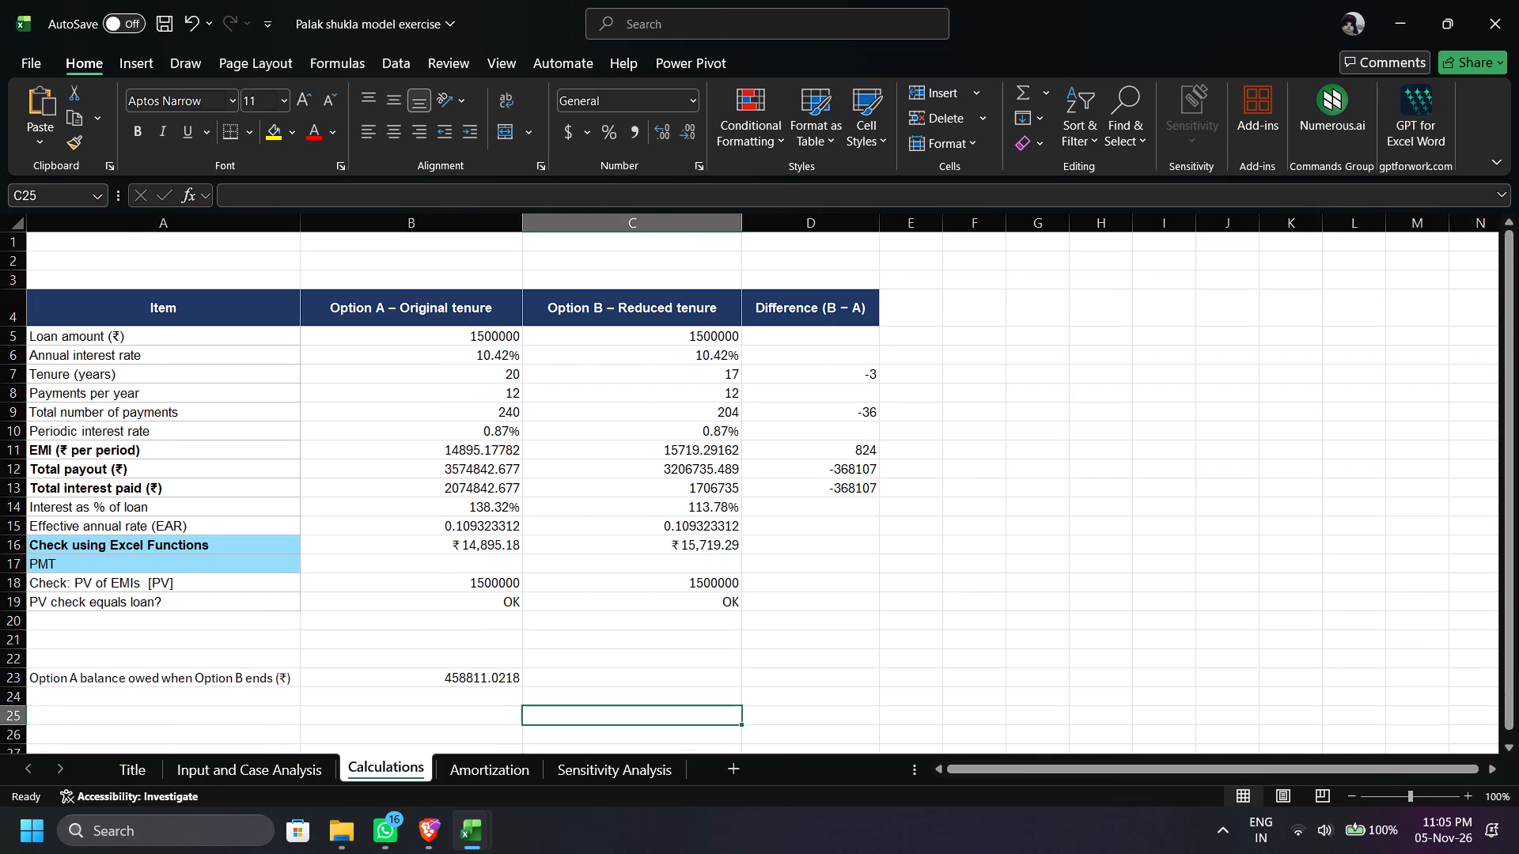
pyautogui.click(487, 758)
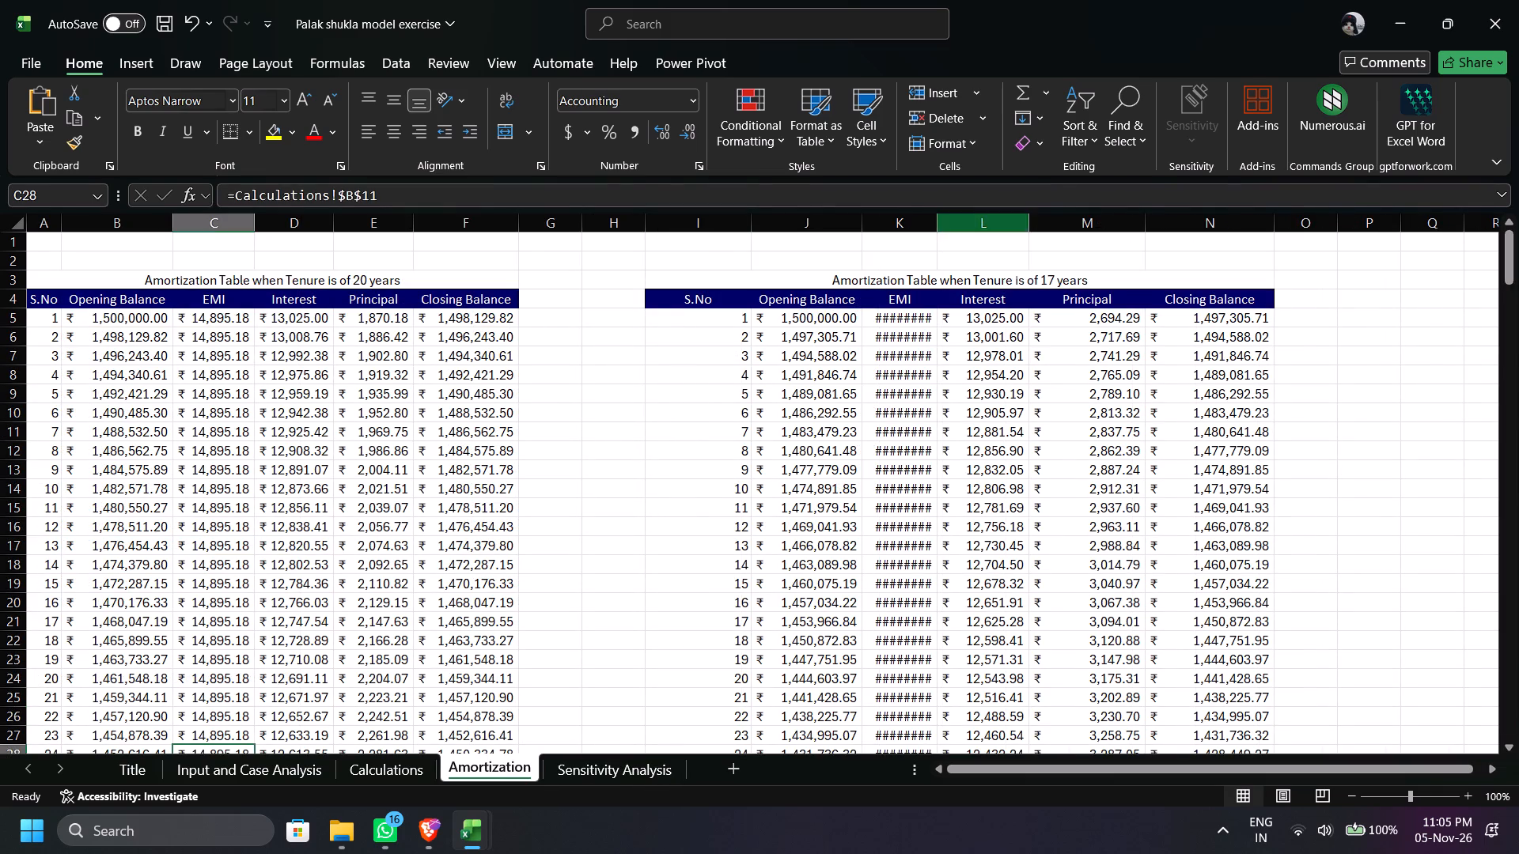
pyautogui.doubleClick(938, 220)
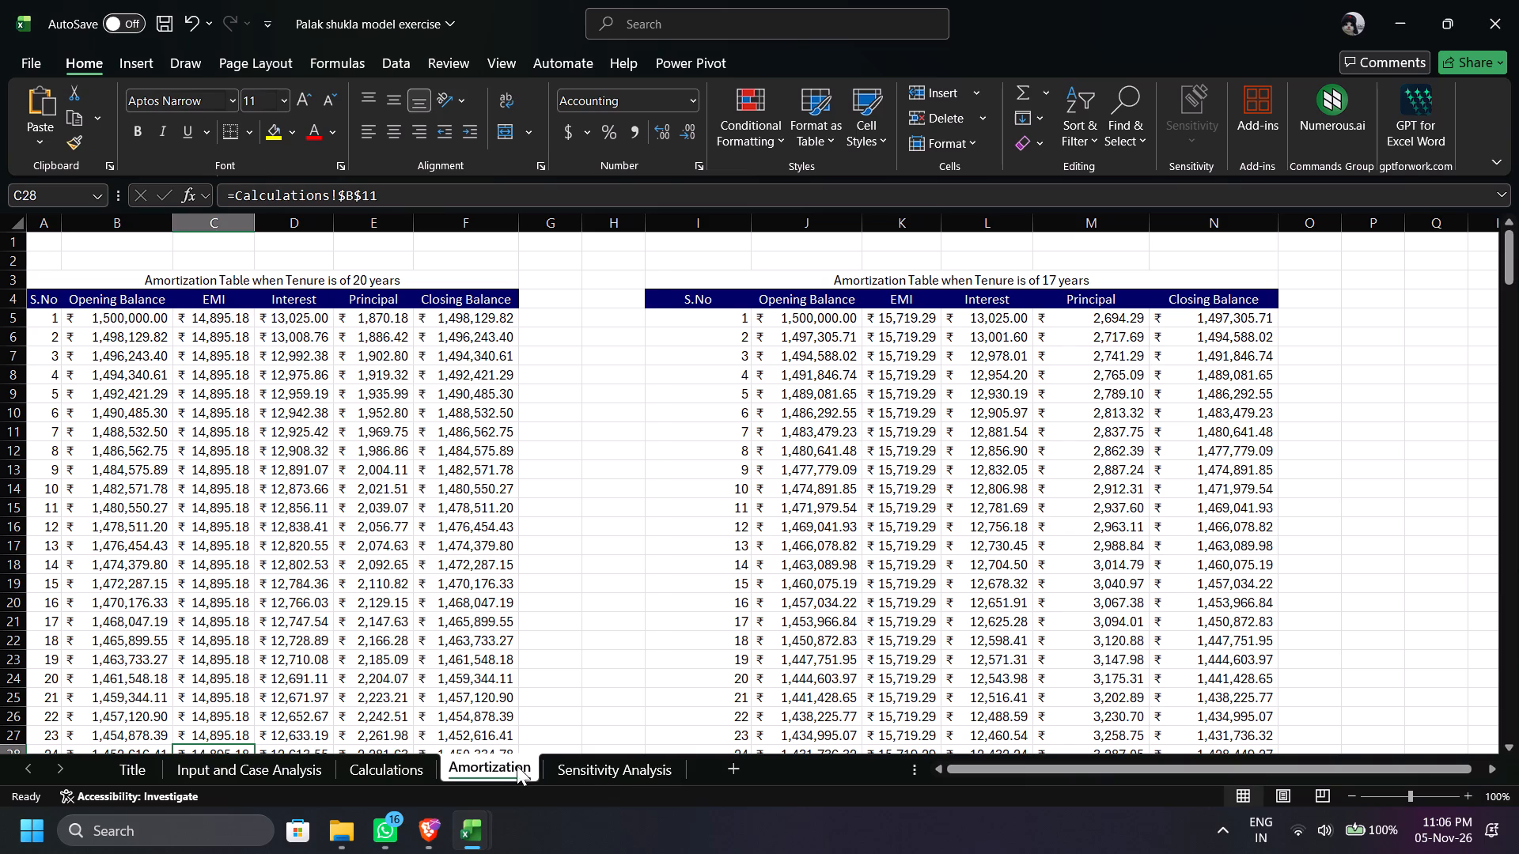
# Switch to the other open loan workbook with the 13-year and 10-year amortization tables.
pyautogui.click(464, 845)
pyautogui.click(583, 735)
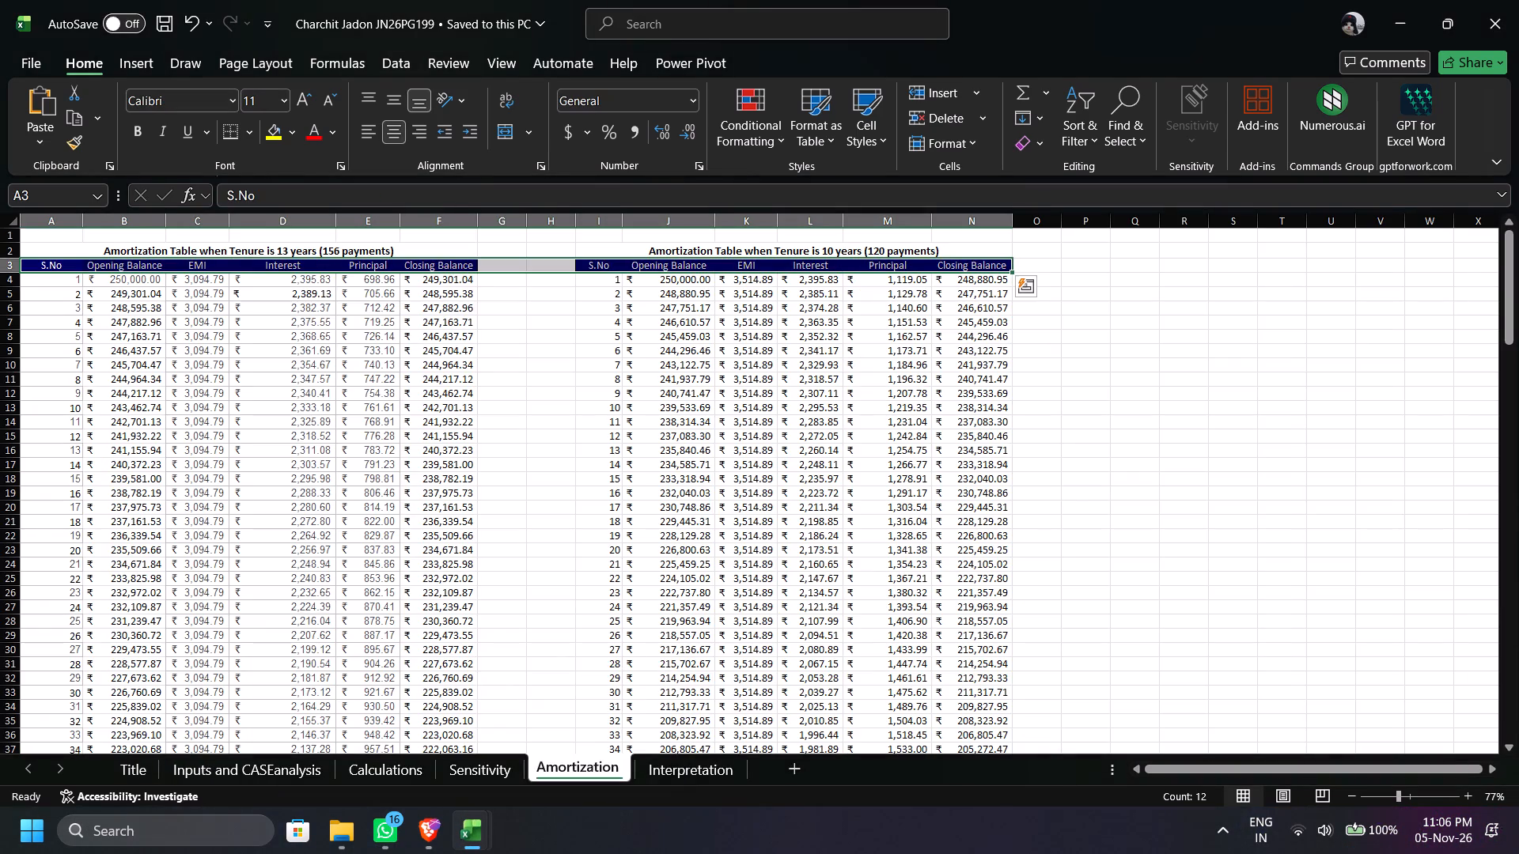
# Return to the home-loan model workbook and add a new sheet named Interpretation after Sensitivity Analysis.
pyautogui.click(1408, 2)
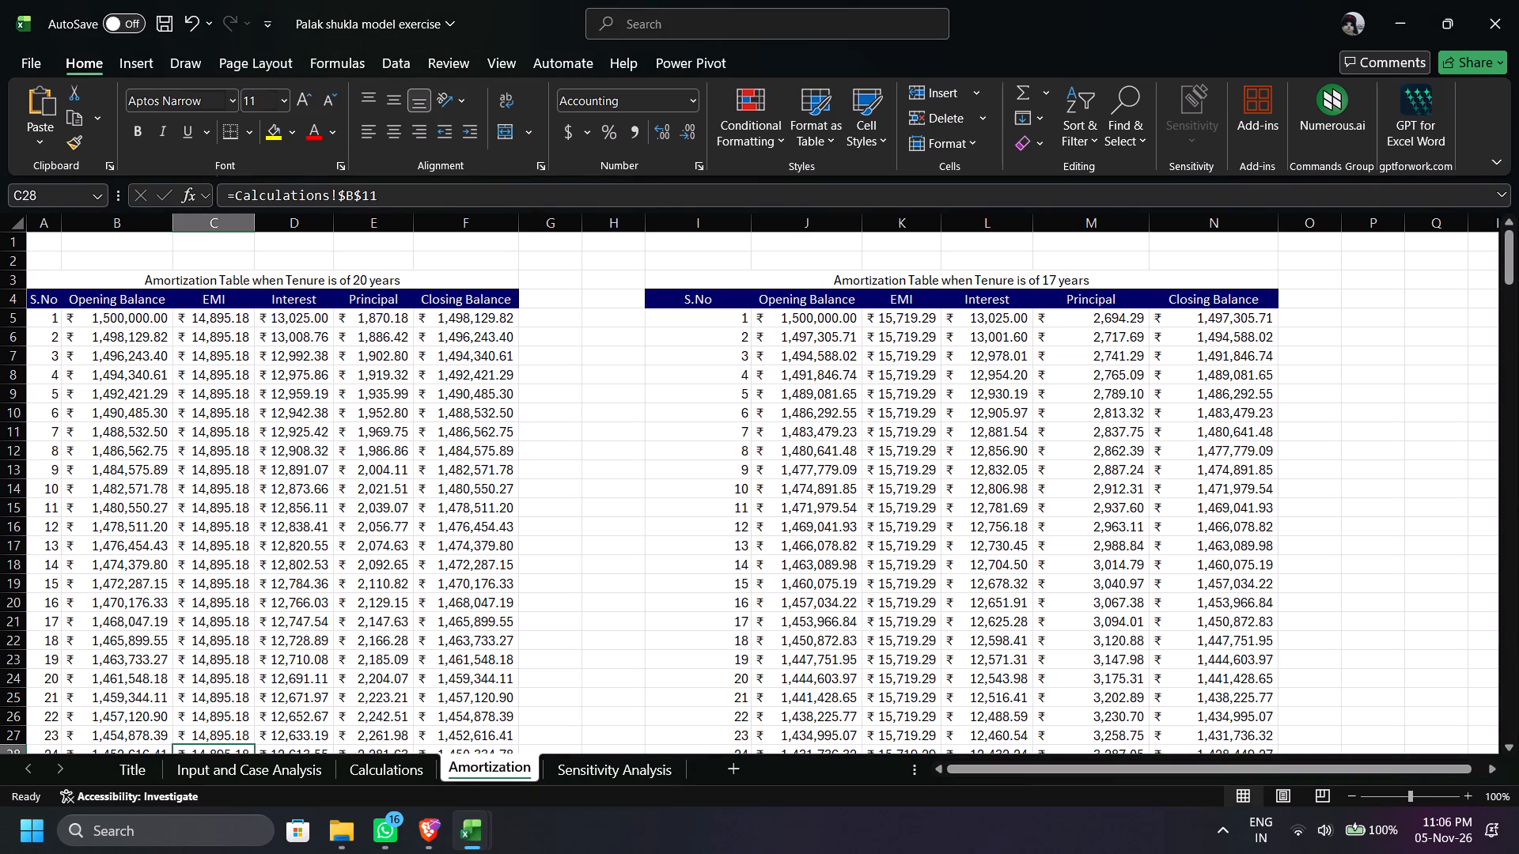
pyautogui.click(632, 760)
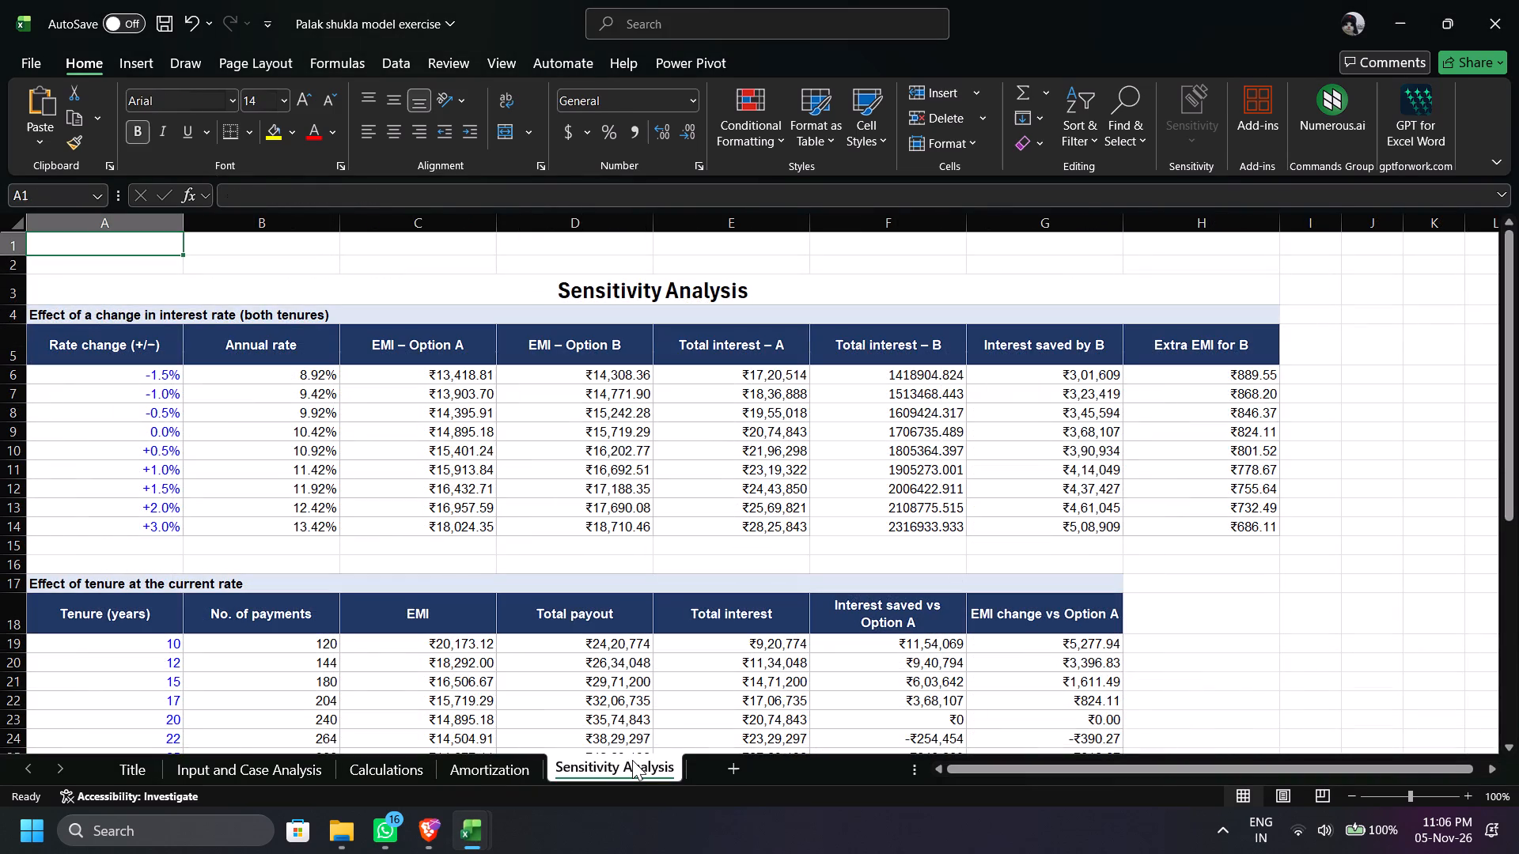
pyautogui.click(734, 761)
pyautogui.doubleClick(724, 762)
pyautogui.doubleClick(729, 765)
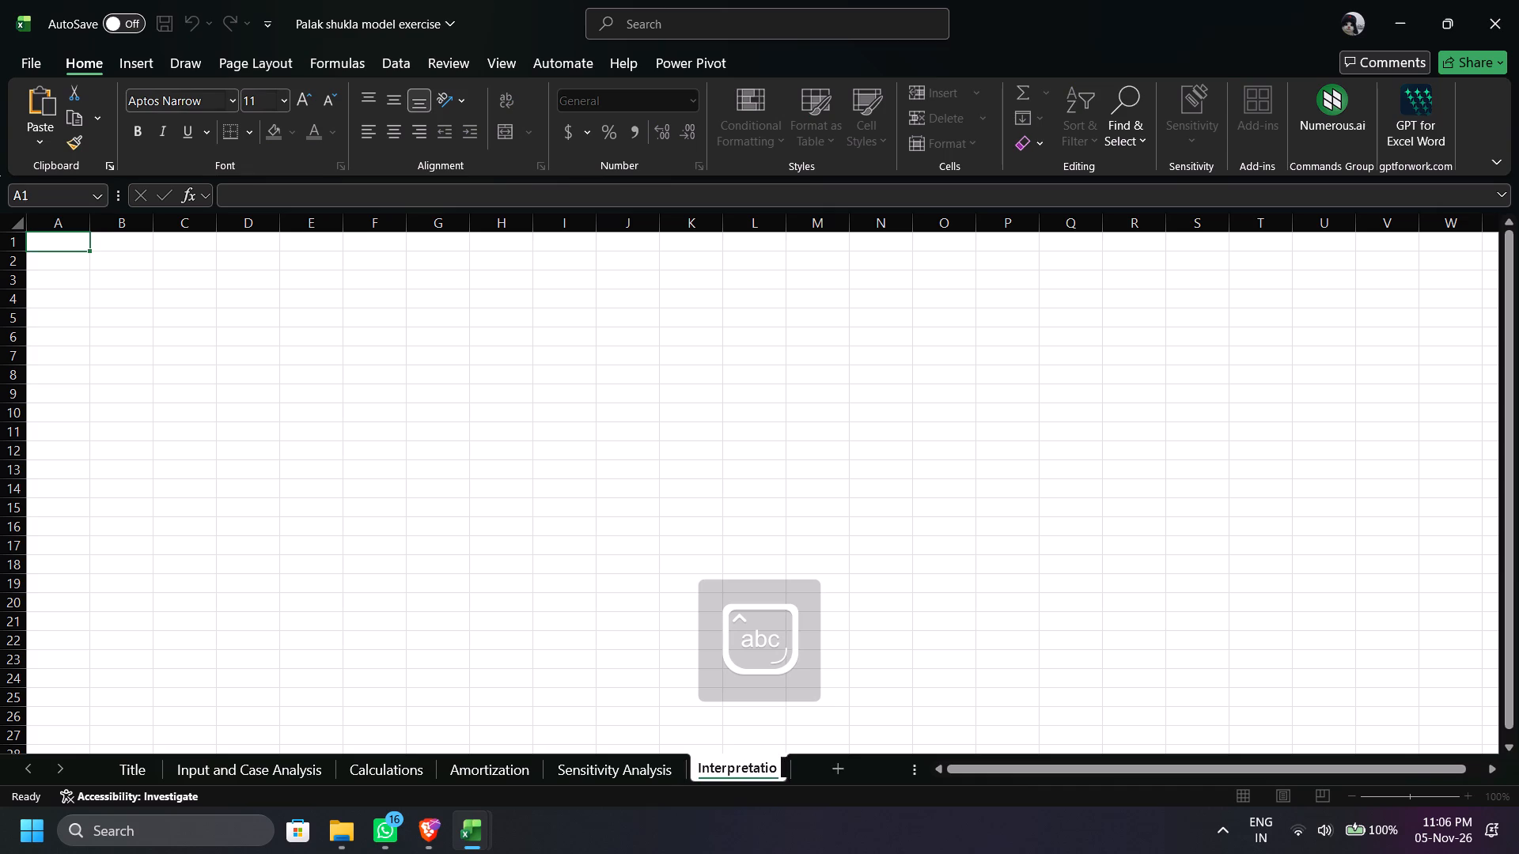
pyautogui.press('Return')
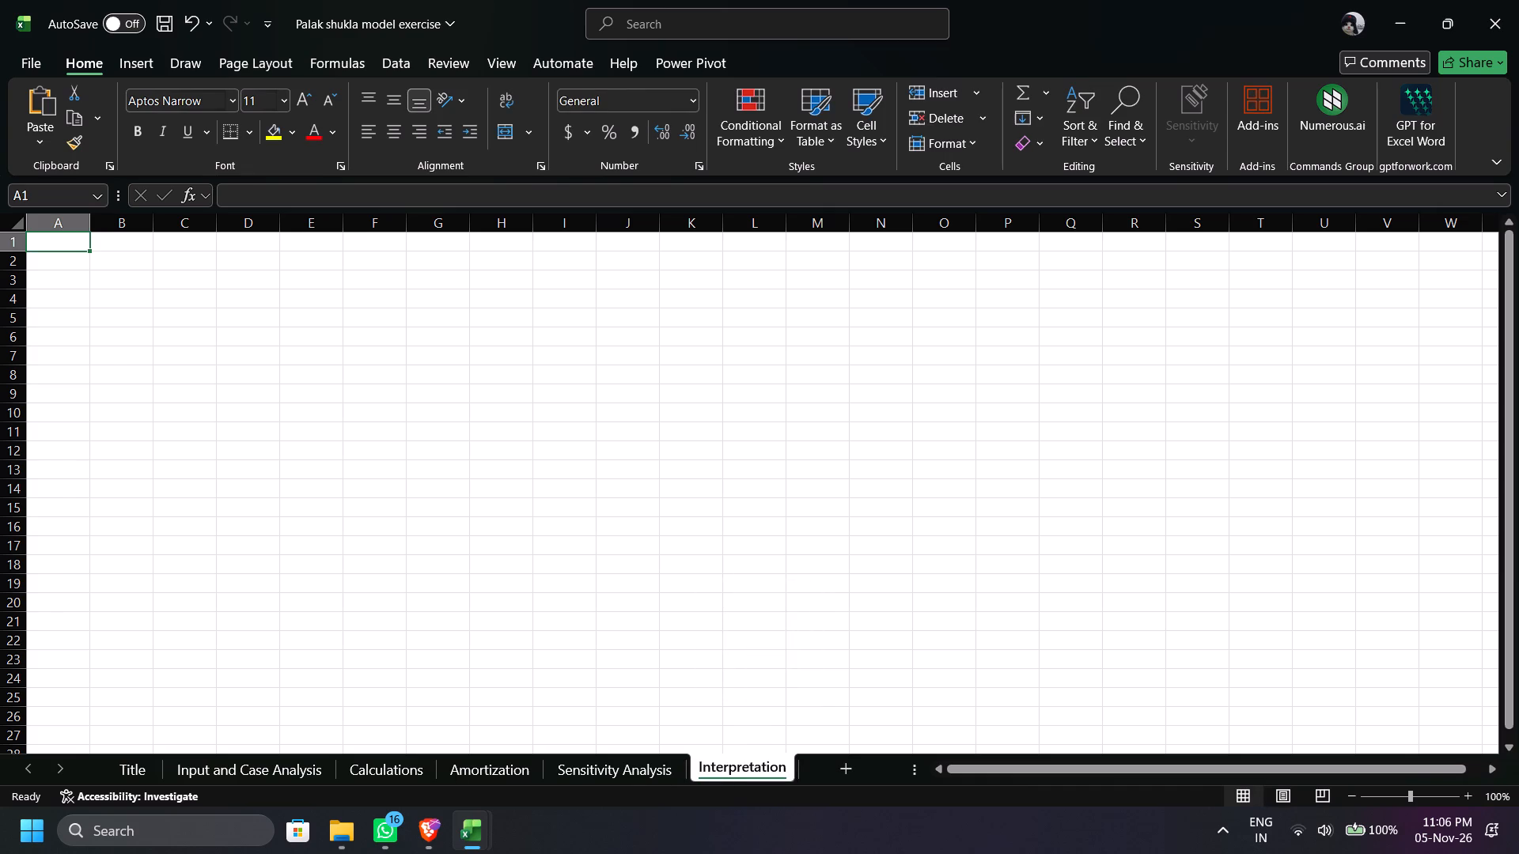
pyautogui.click(218, 763)
pyautogui.click(492, 761)
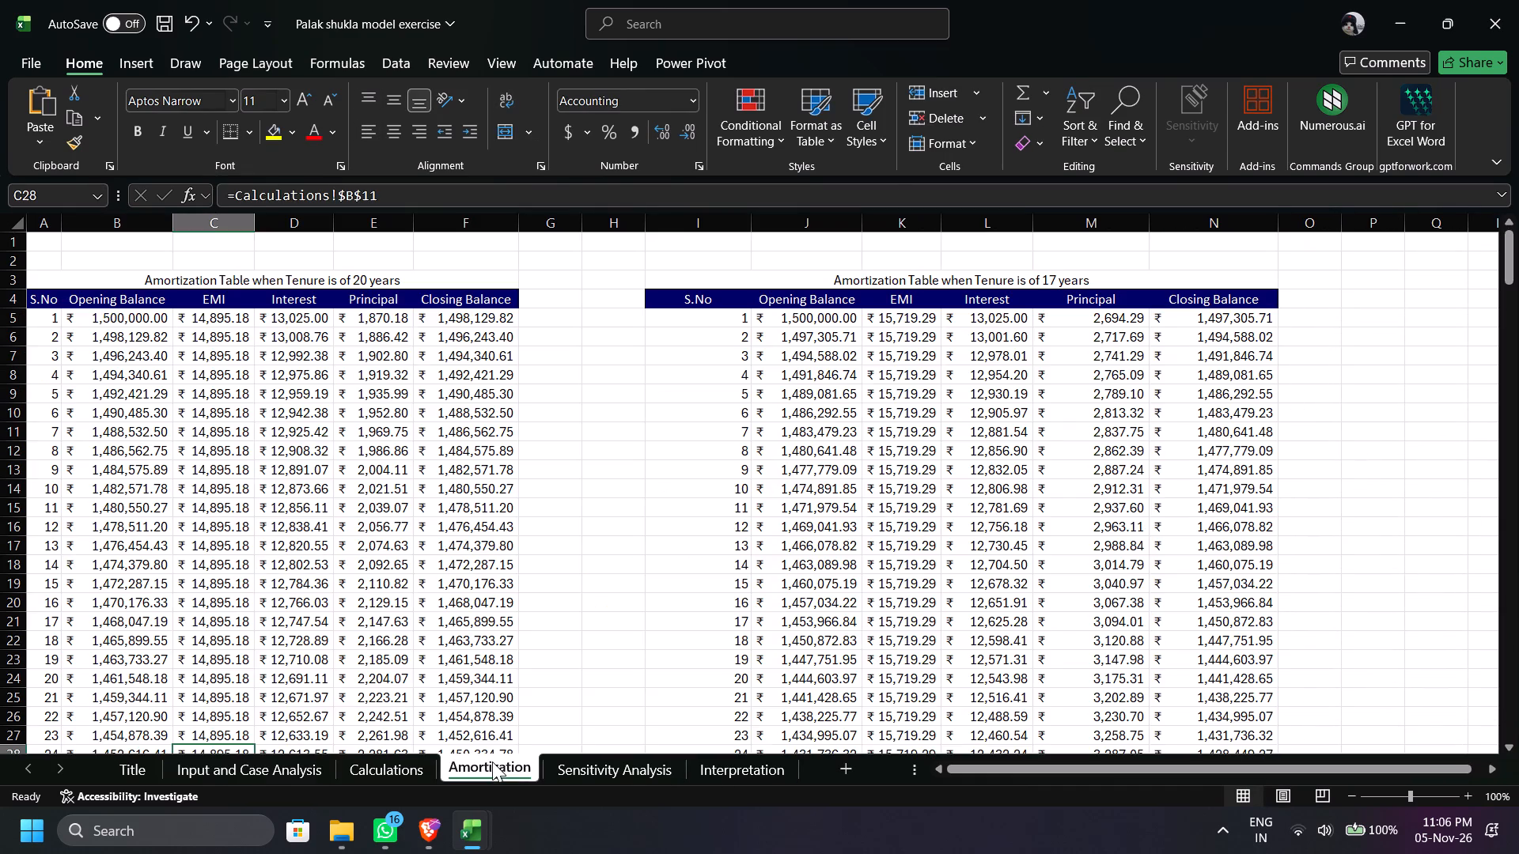
pyautogui.scroll(-1, 458, 612)
pyautogui.click(591, 766)
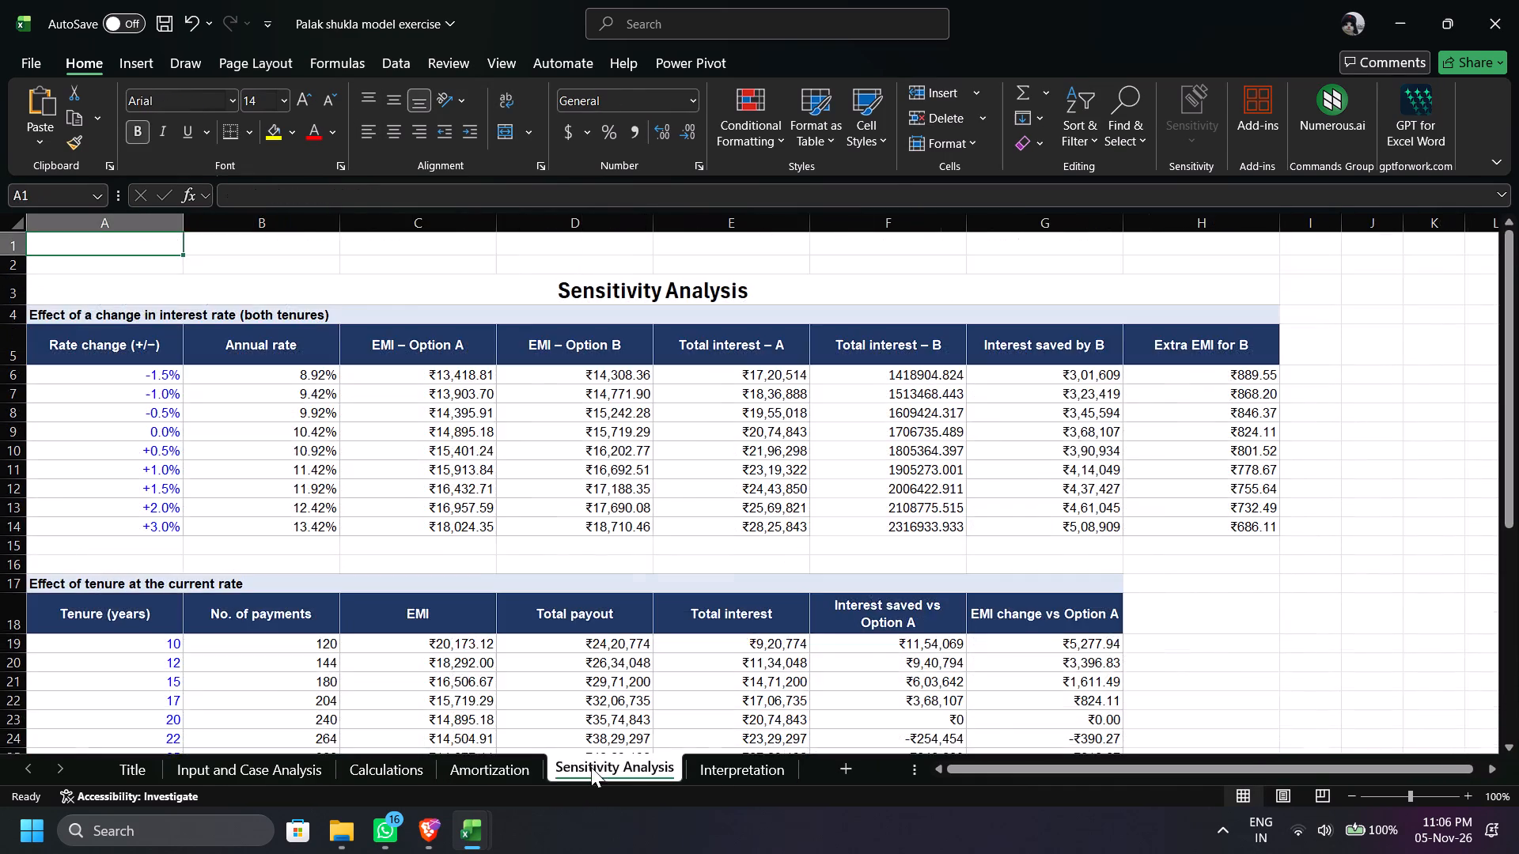
pyautogui.click(425, 769)
pyautogui.click(632, 765)
pyautogui.scroll(-6, 521, 601)
pyautogui.scroll(3, 516, 608)
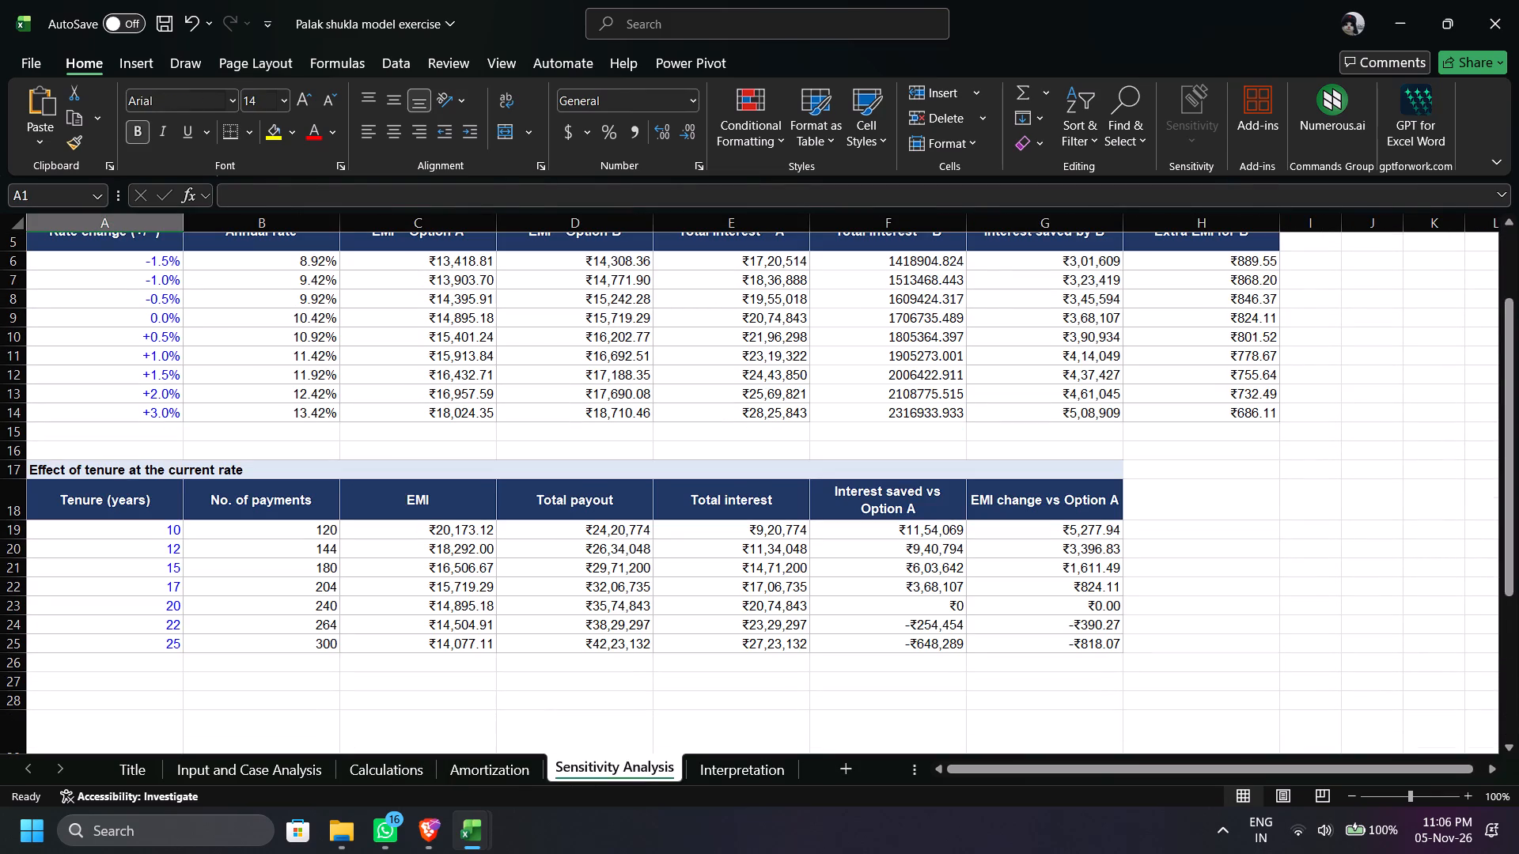
pyautogui.scroll(-2, 491, 589)
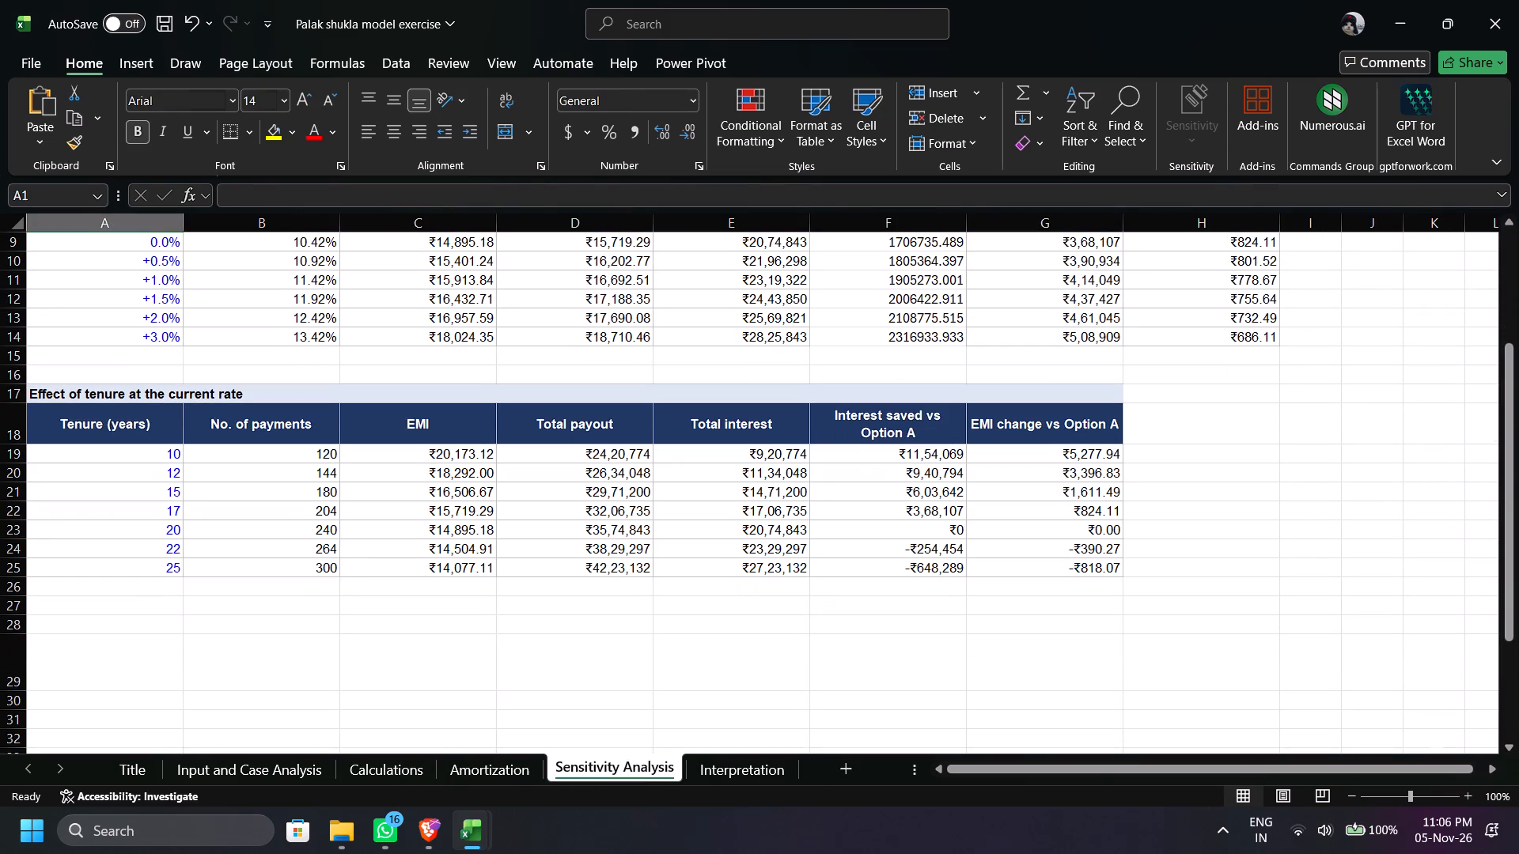
pyautogui.click(324, 768)
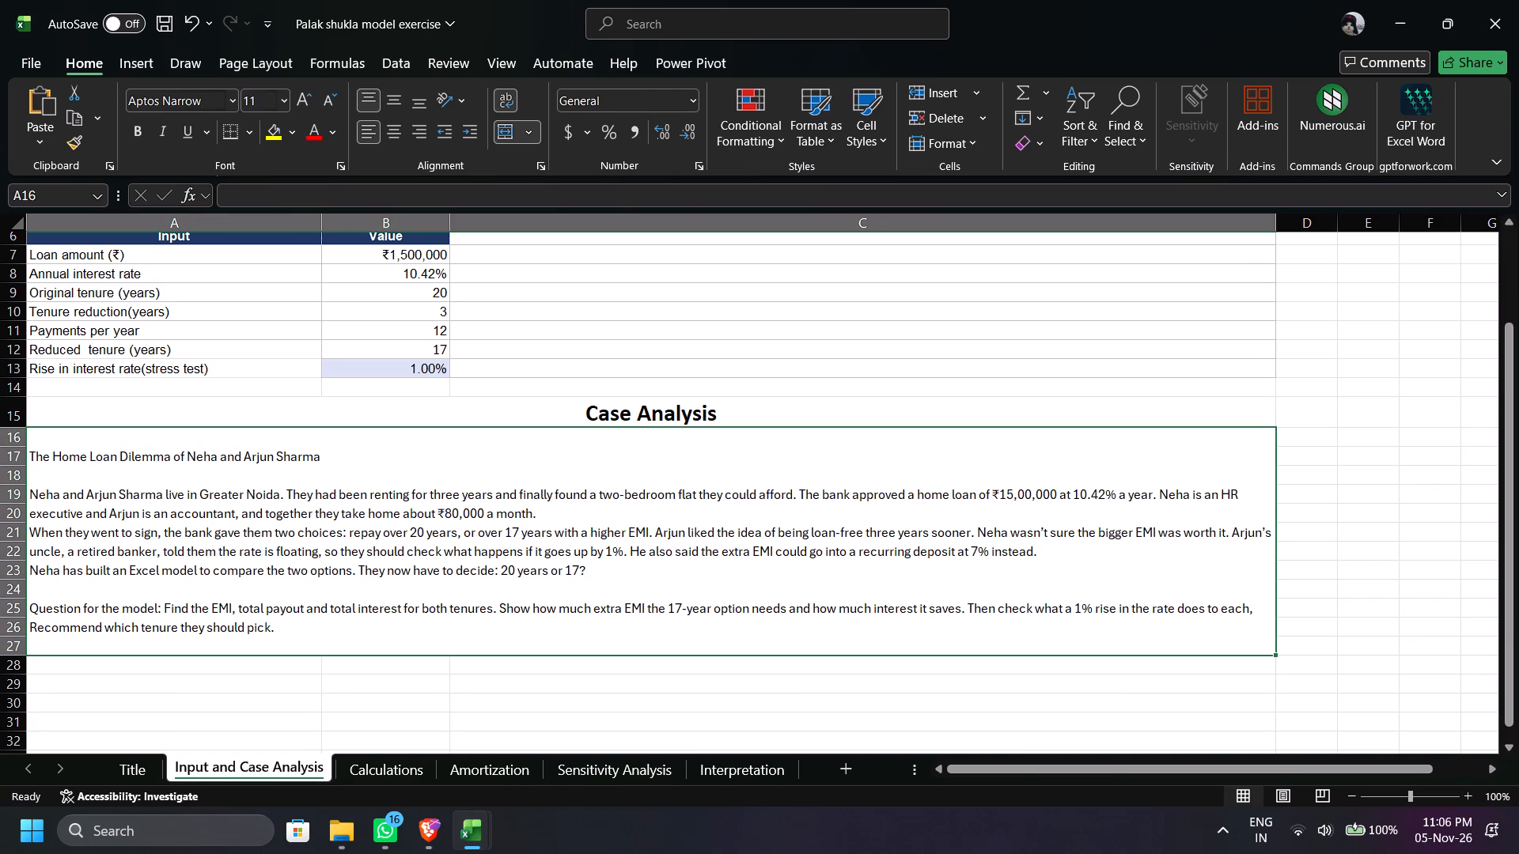
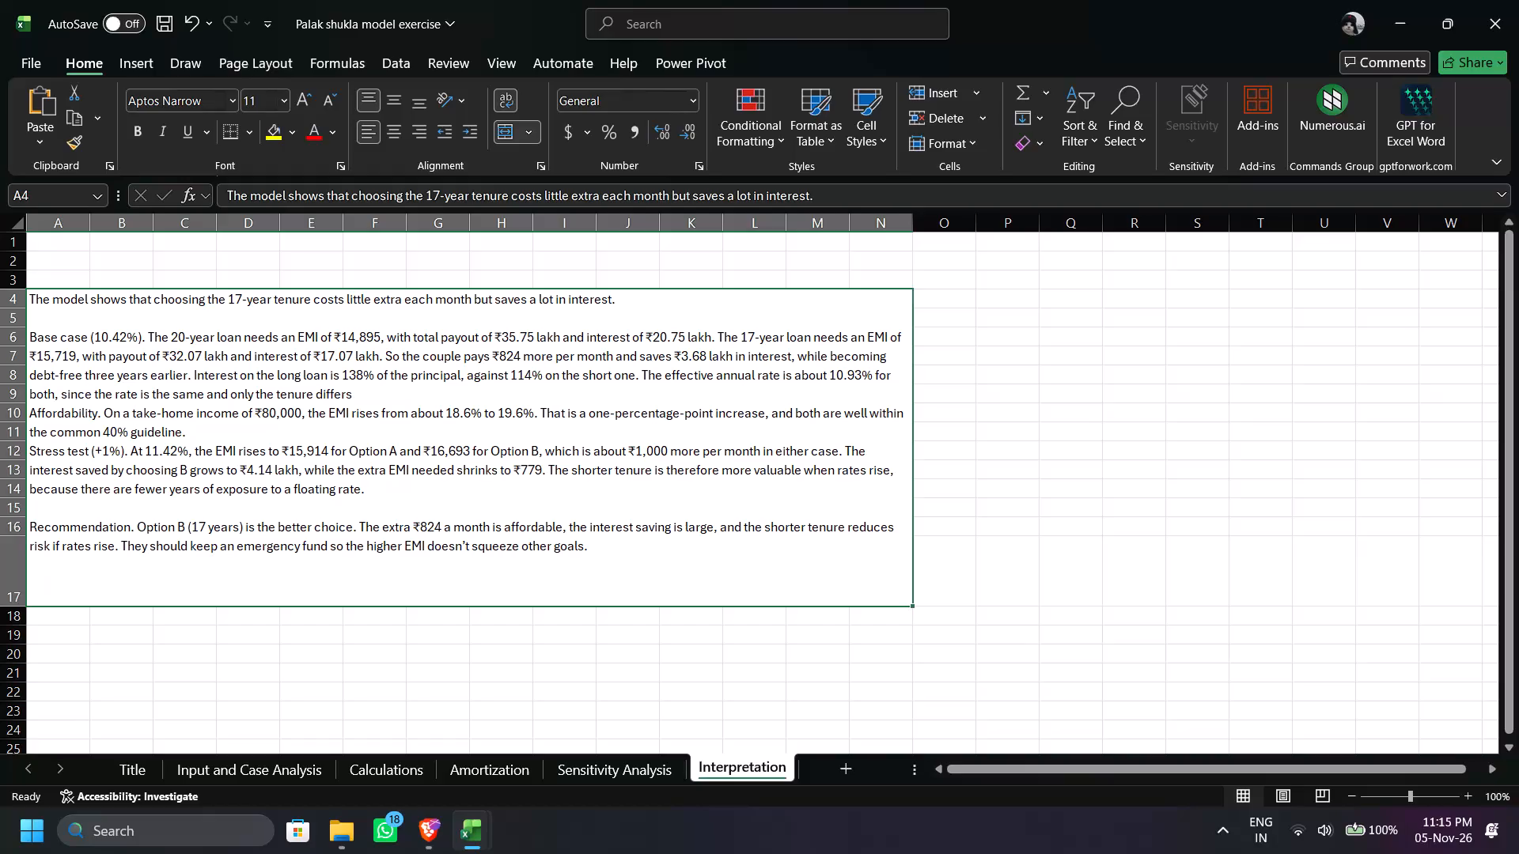
pyautogui.click(667, 585)
pyautogui.click(582, 320)
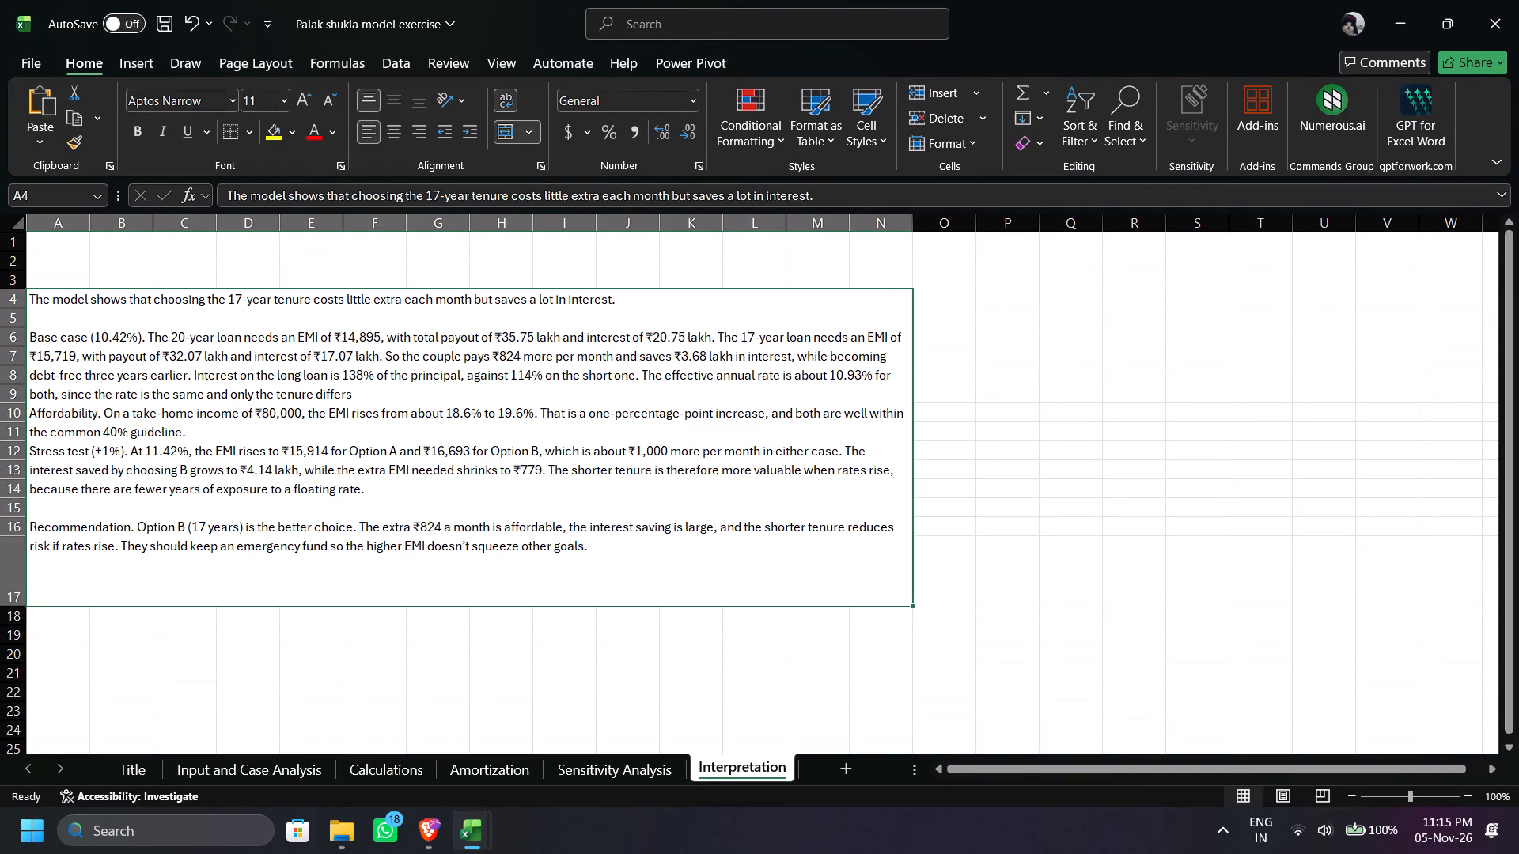
# Merge and centre cells A2:N2 above the interpretation text and enter the heading "Interpretation and Recommendation".
pyautogui.click(268, 278)
pyautogui.moveTo(86, 282); pyautogui.dragTo(278, 286)
pyautogui.click(282, 283)
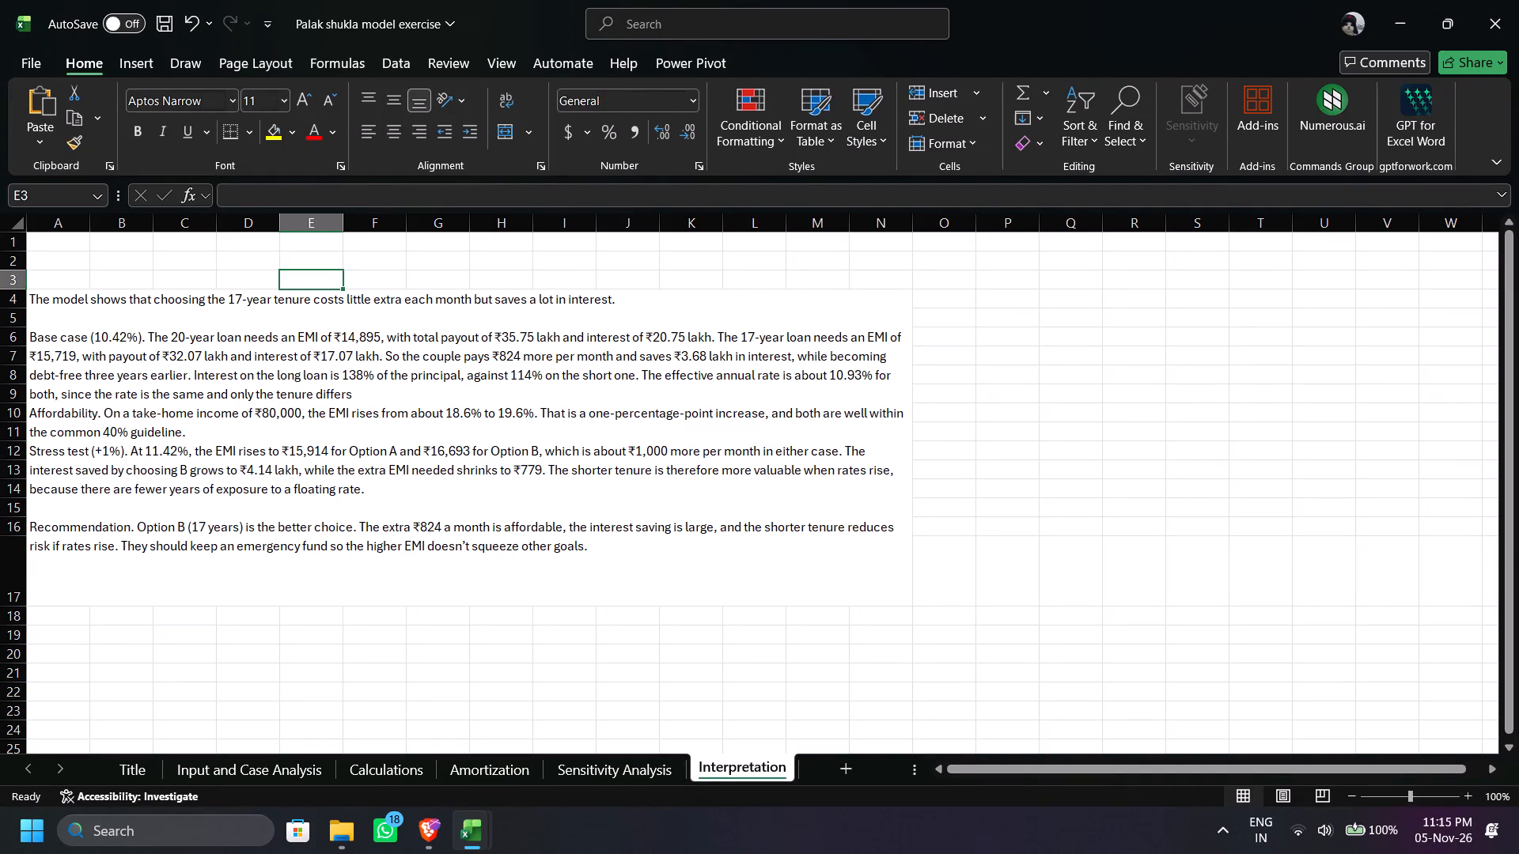
pyautogui.moveTo(76, 262); pyautogui.dragTo(898, 263)
pyautogui.click(505, 137)
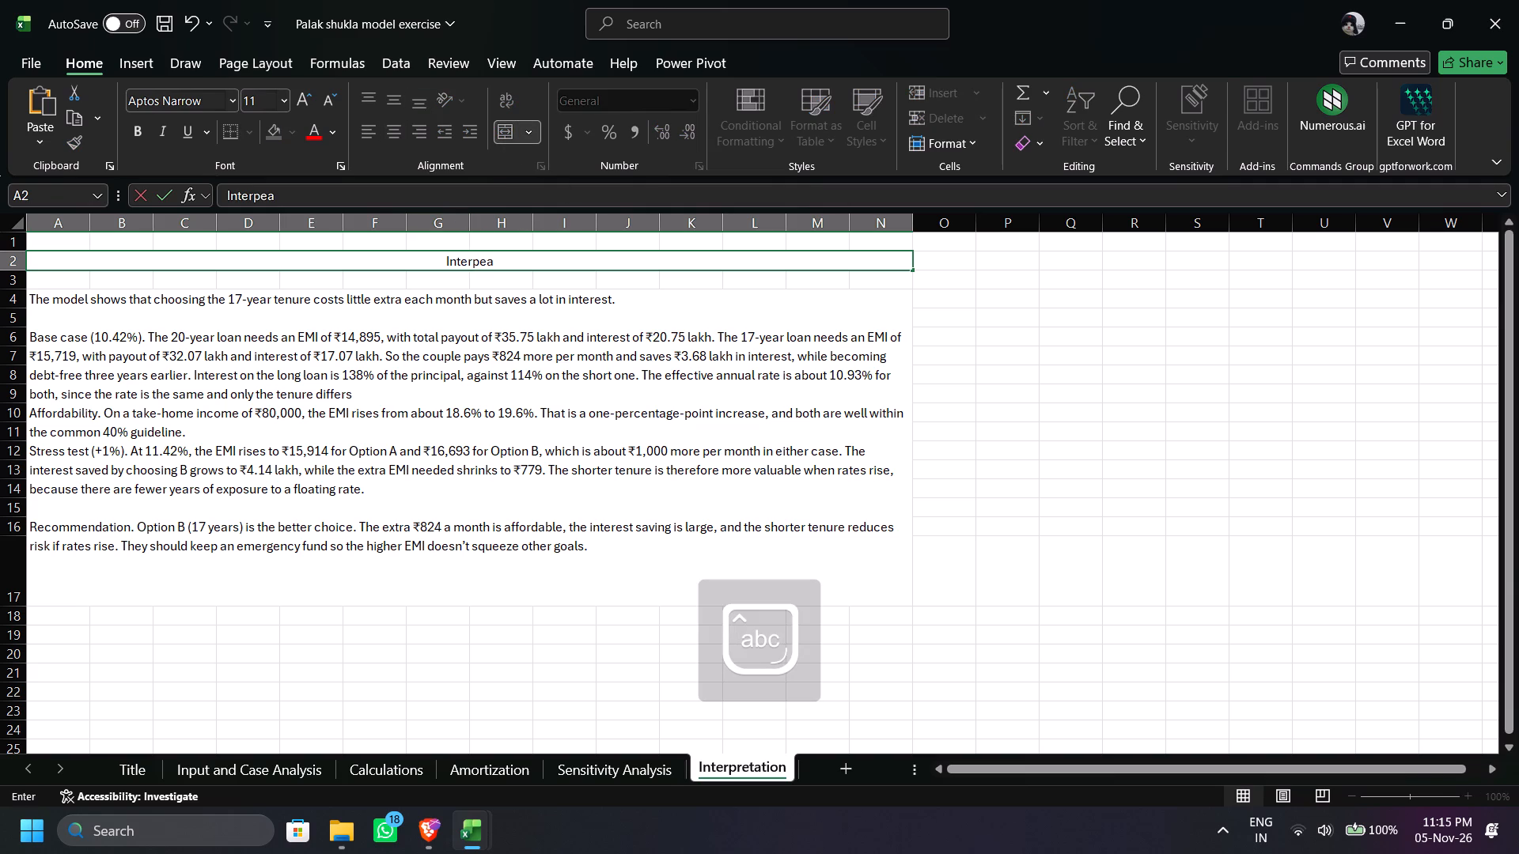
pyautogui.press('BackSpace')
pyautogui.press('BackSpace')
pyautogui.press('BackSpace')
pyautogui.write('ra')
pyautogui.press('BackSpace')
pyautogui.write('etait')
pyautogui.press('BackSpace')
pyautogui.press('BackSpace')
pyautogui.write('tion and l')
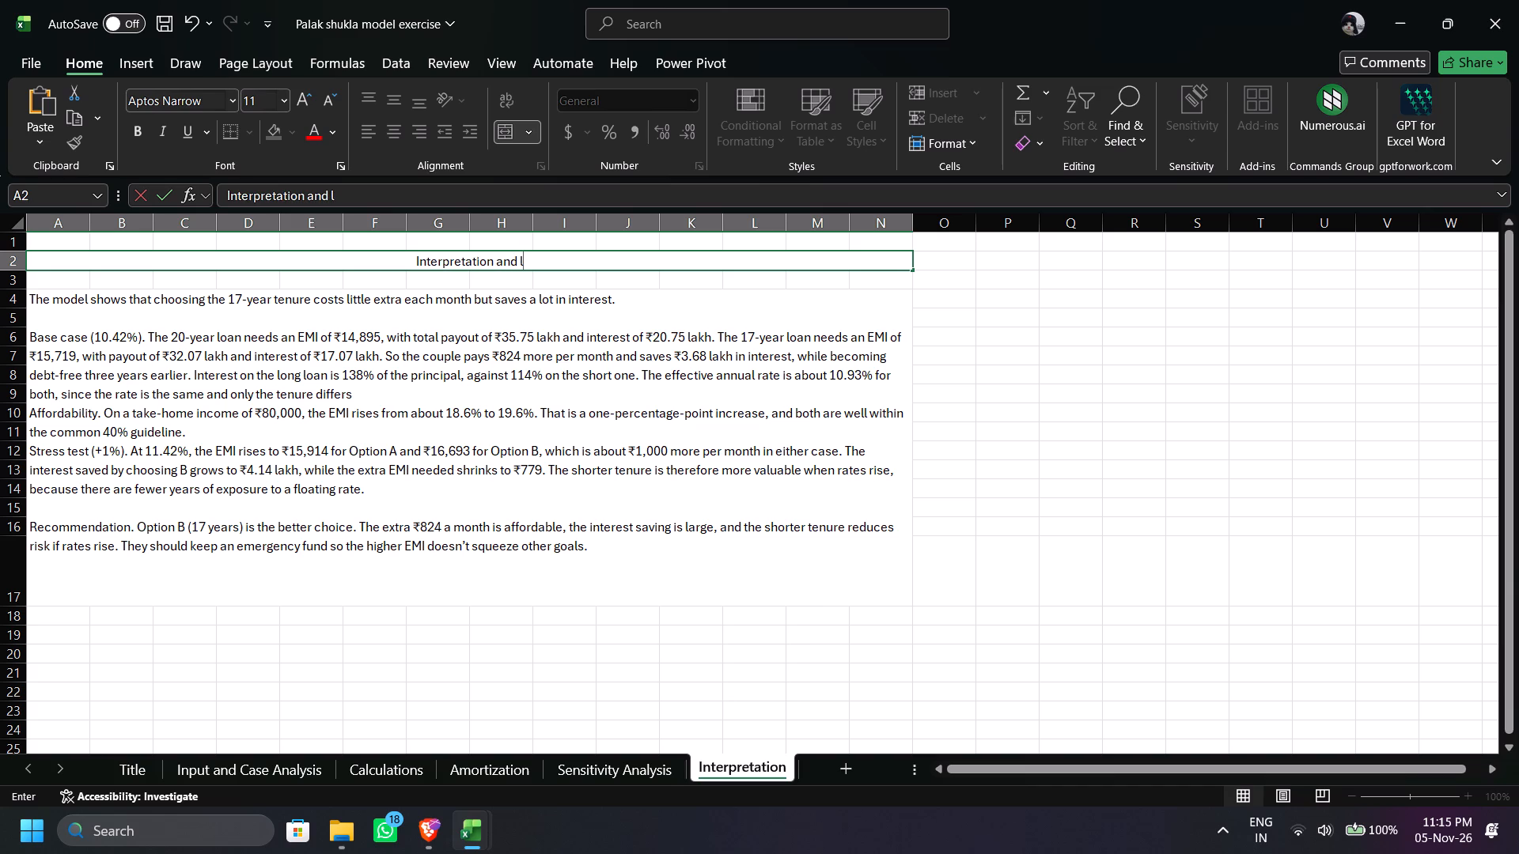
pyautogui.press('BackSpace')
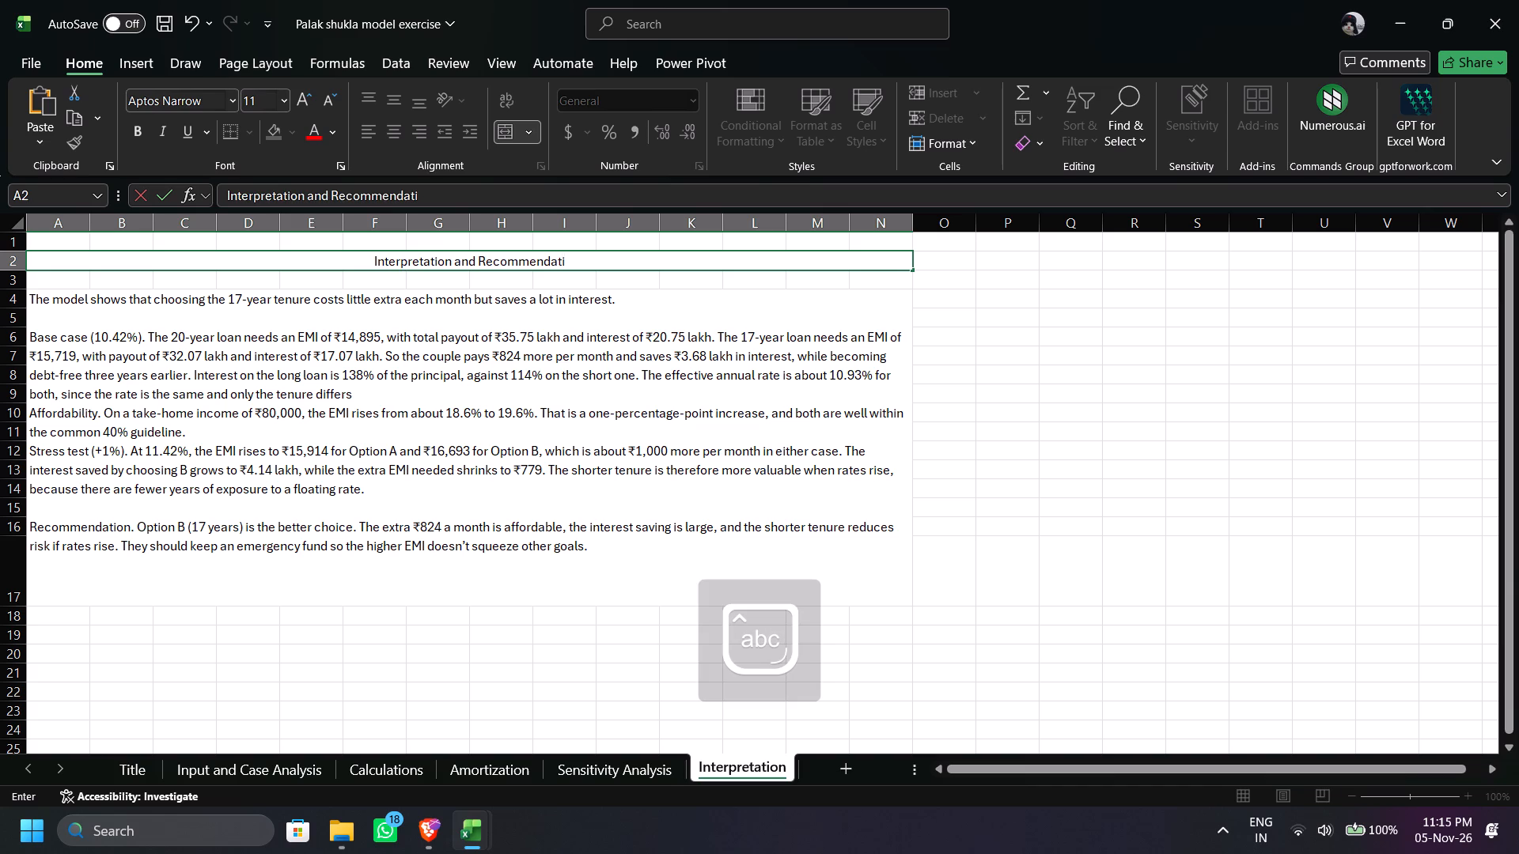
pyautogui.press('Return')
pyautogui.click(415, 255)
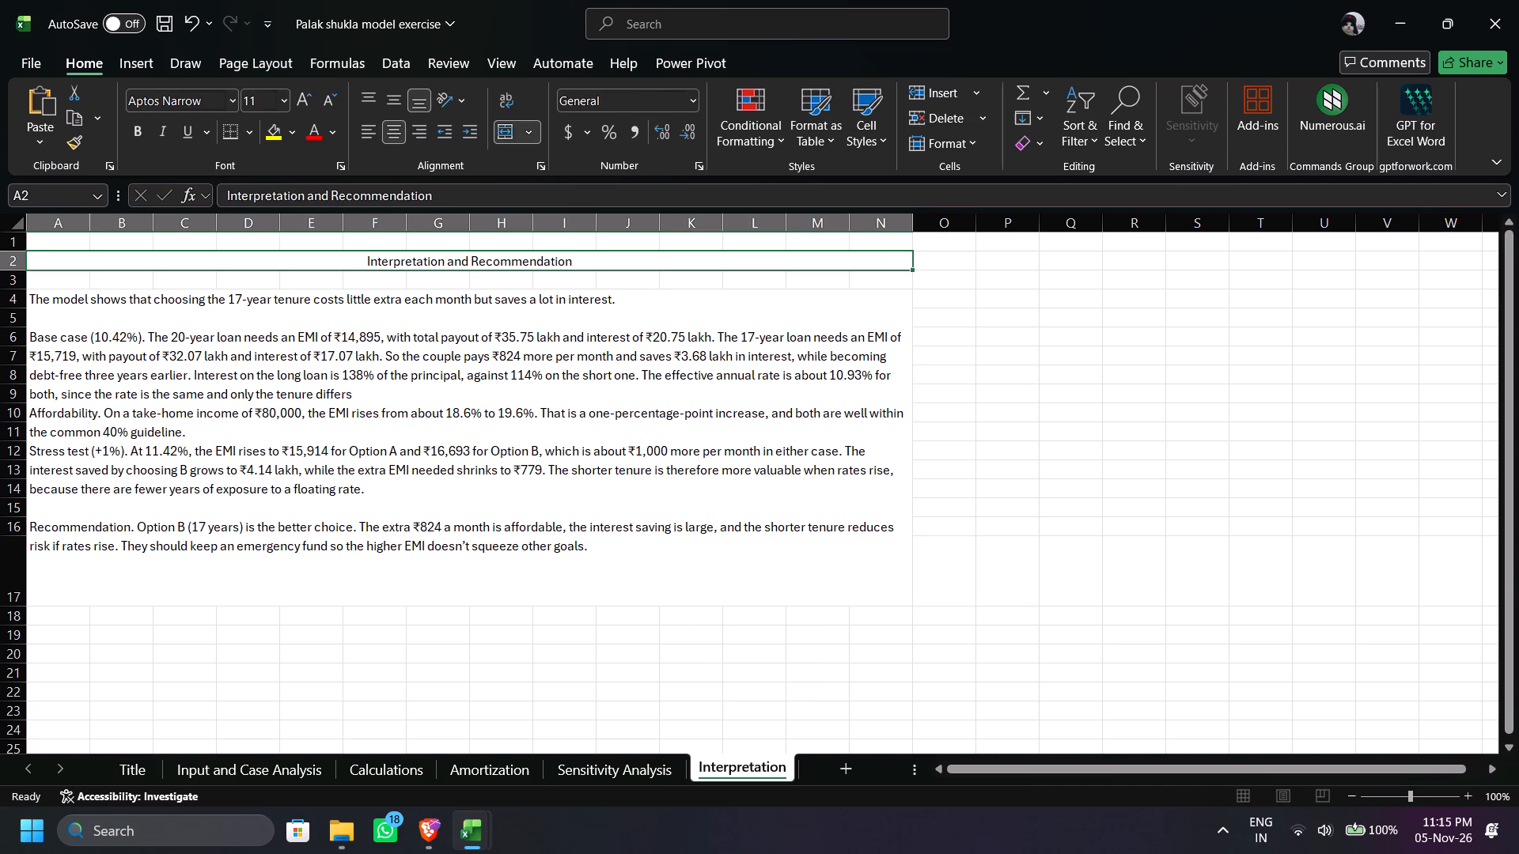
# Make the "Interpretation and Recommendation" heading in A2 bold.
pyautogui.hotkey('ctrl', 'b')
# Bold the opening labels "Stress test (+1%).", "Affordability.", "Recommendation" and "Base case (10.42%)" within the interpretation text.
pyautogui.click(426, 326)
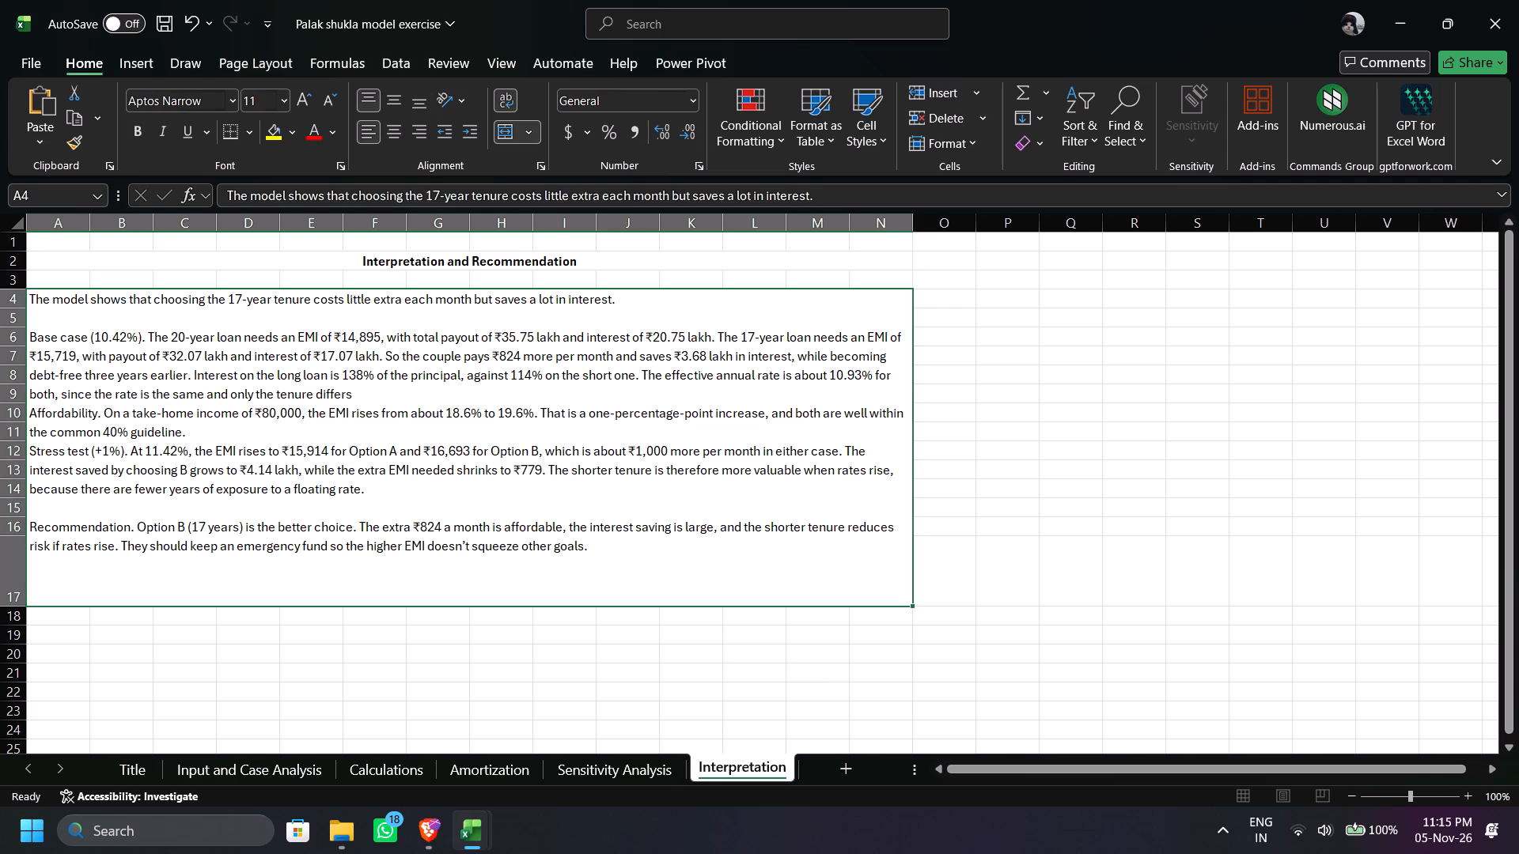
pyautogui.click(100, 342)
pyautogui.click(150, 340)
pyautogui.click(93, 454)
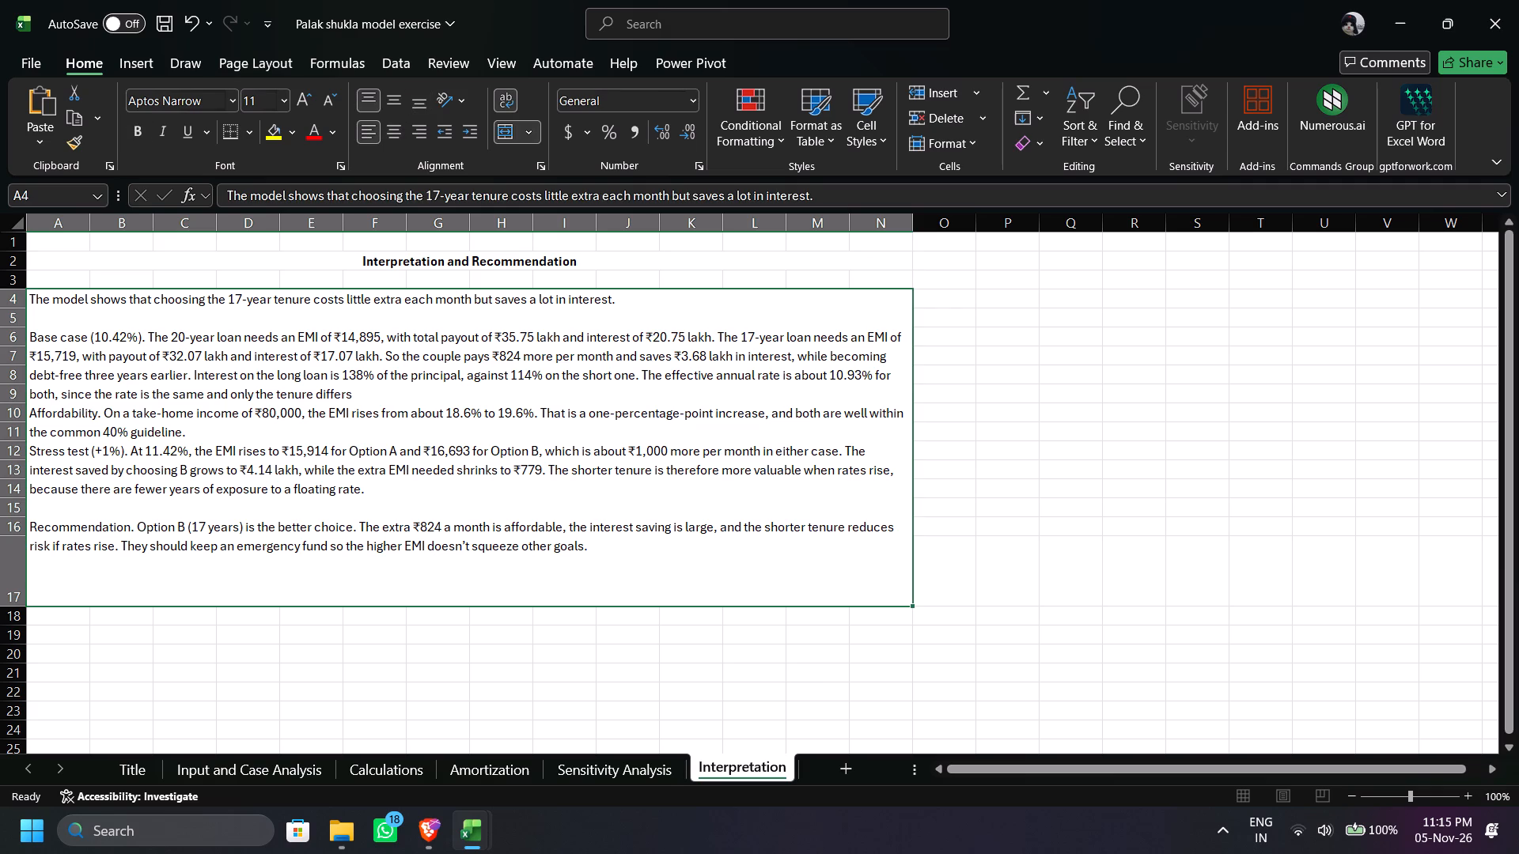
pyautogui.doubleClick(96, 418)
pyautogui.moveTo(99, 414); pyautogui.dragTo(17, 421)
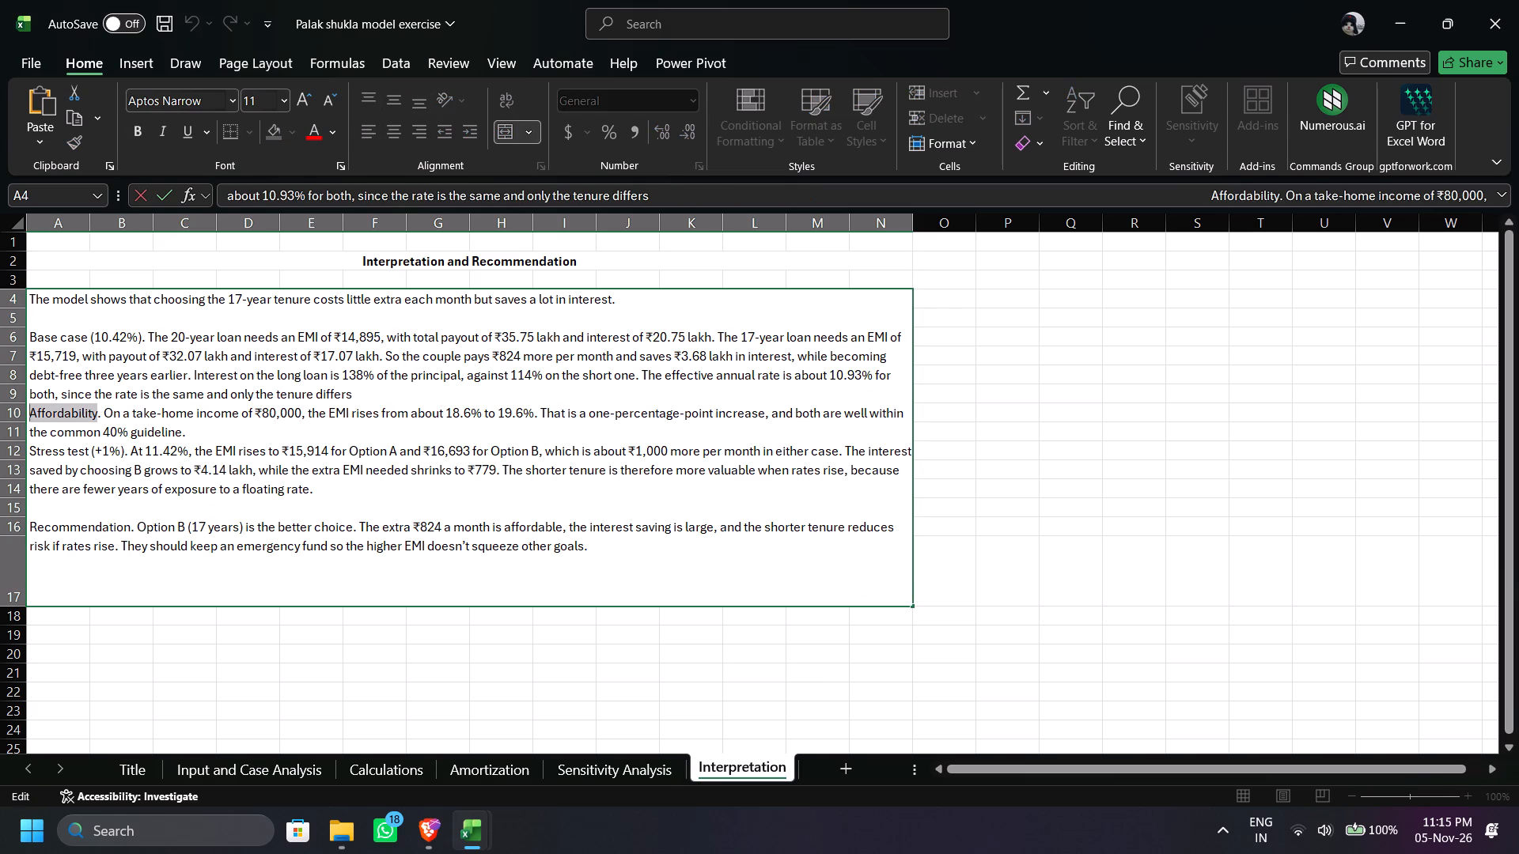
pyautogui.moveTo(17, 421); pyautogui.dragTo(11, 421)
pyautogui.keyDown('ctrl'); pyautogui.moveTo(128, 453); pyautogui.dragTo(126, 453); pyautogui.keyUp('ctrl')
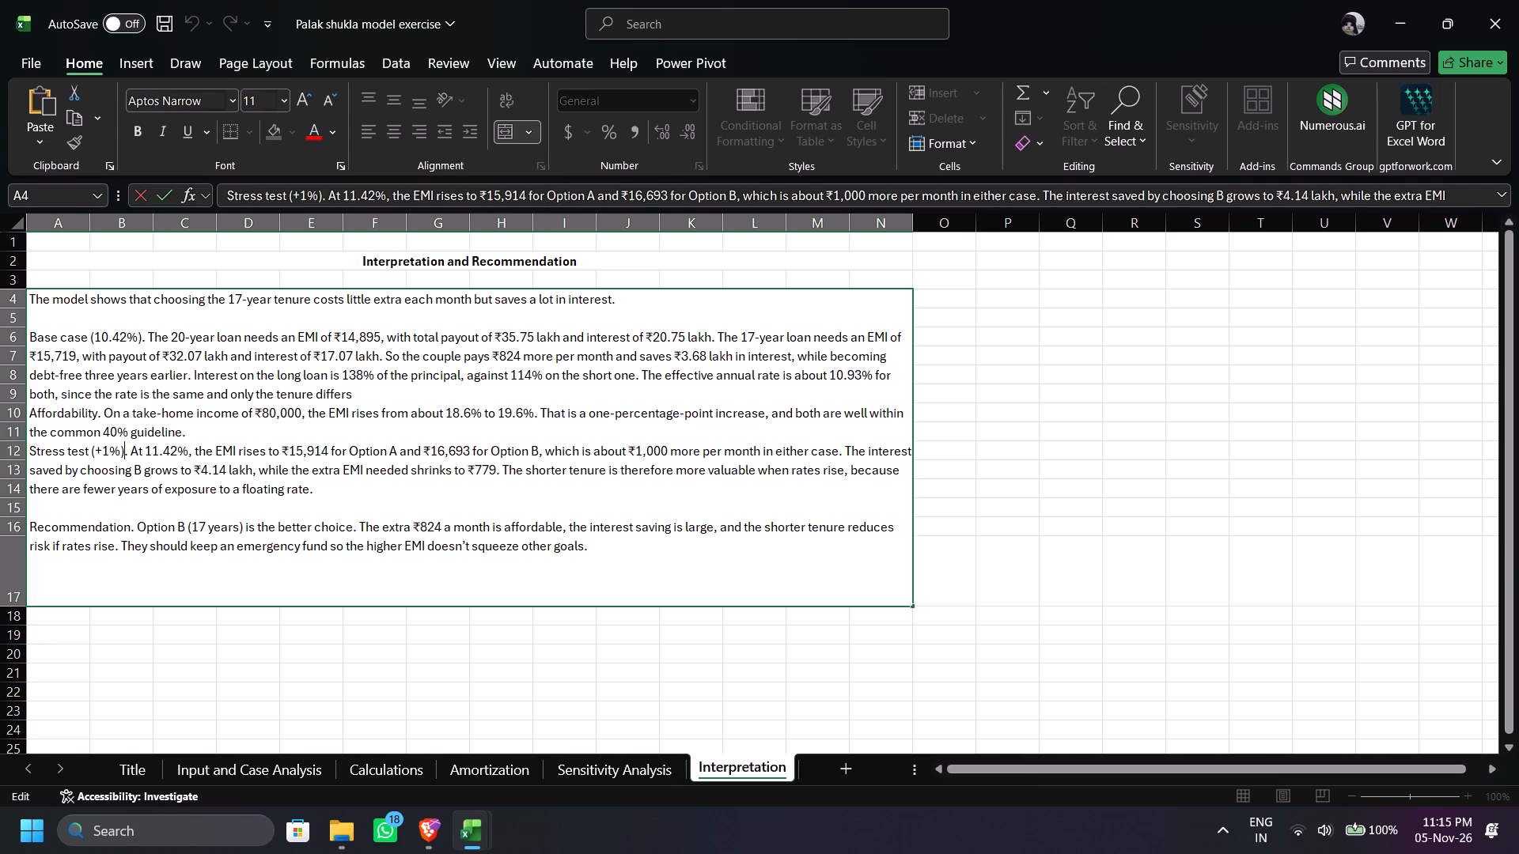
pyautogui.keyDown('ctrl'); pyautogui.moveTo(126, 453); pyautogui.dragTo(28, 454); pyautogui.keyUp('ctrl')
pyautogui.hotkey('ctrl', 'b')
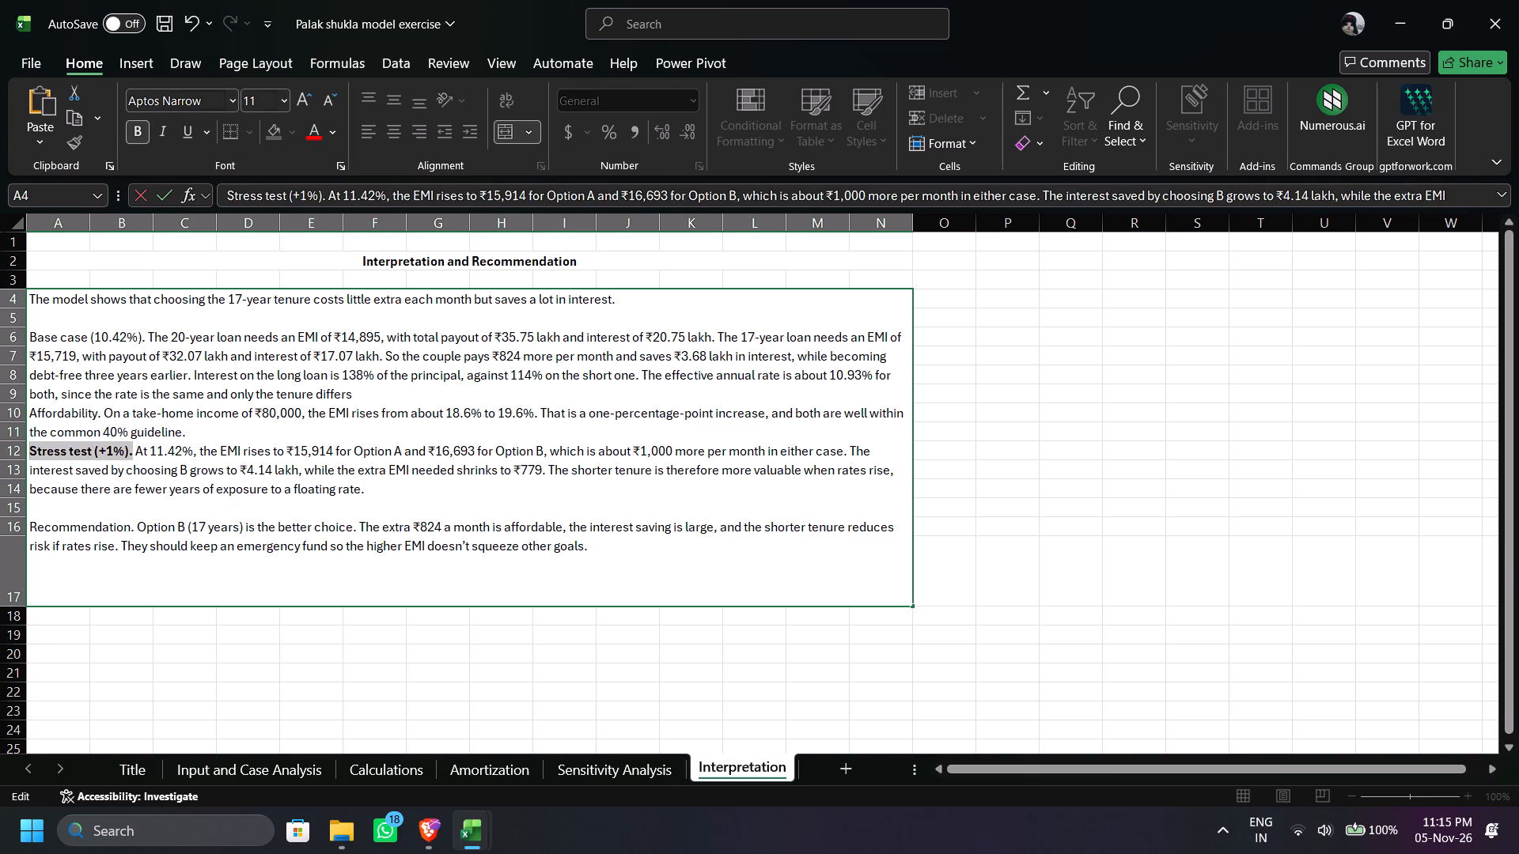
pyautogui.keyDown('ctrl'); pyautogui.moveTo(100, 412); pyautogui.dragTo(22, 413); pyautogui.keyUp('ctrl')
pyautogui.hotkey('ctrl', 'b')
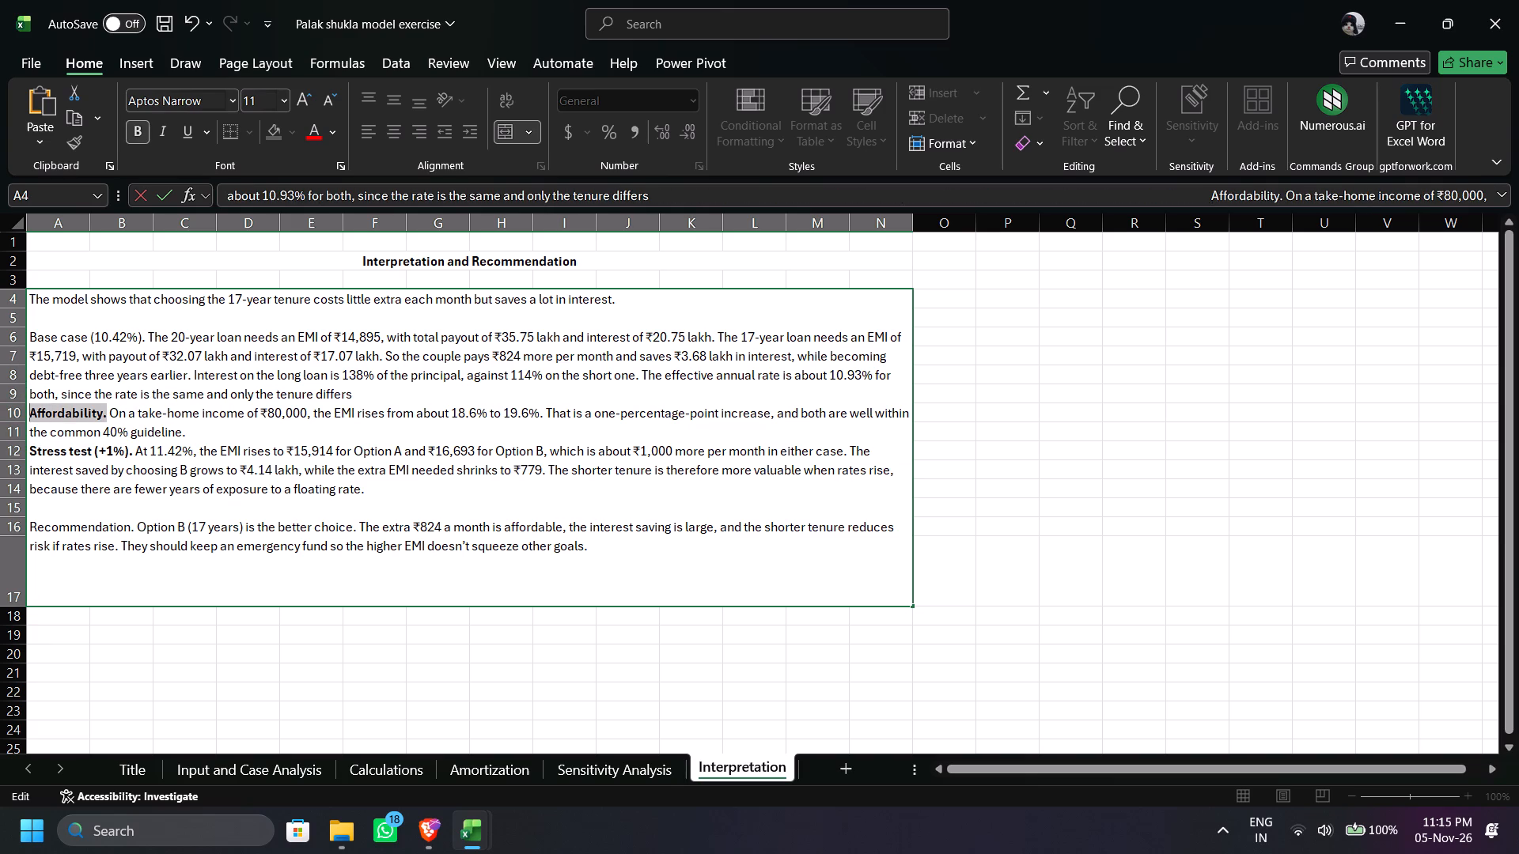
pyautogui.keyDown('ctrl'); pyautogui.moveTo(129, 531); pyautogui.dragTo(22, 523); pyautogui.keyUp('ctrl')
pyautogui.hotkey('ctrl', 'b')
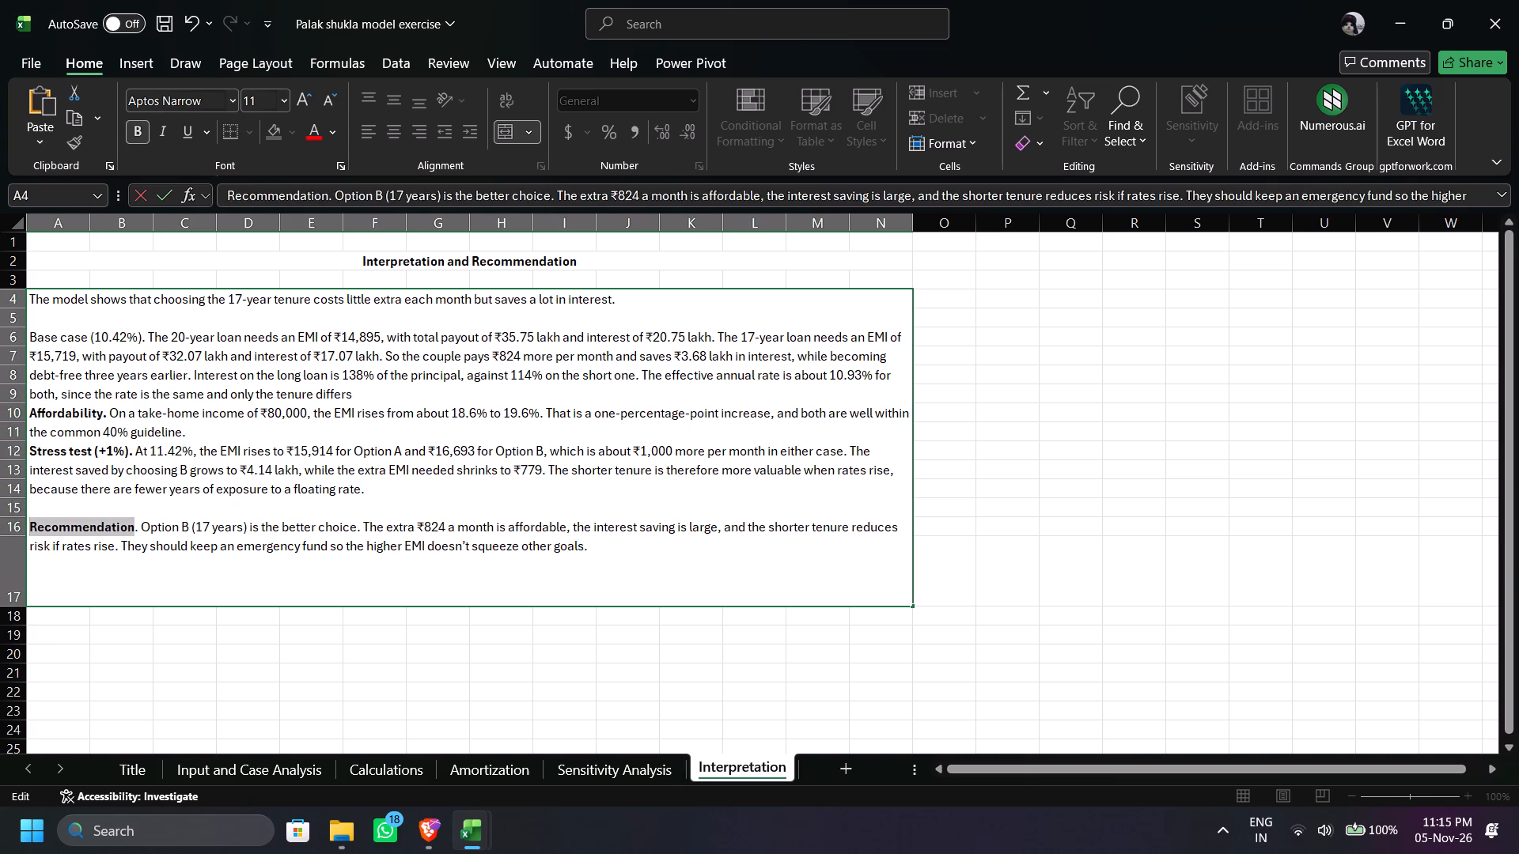
pyautogui.keyDown('ctrl'); pyautogui.moveTo(139, 338); pyautogui.dragTo(32, 339); pyautogui.keyUp('ctrl')
pyautogui.hotkey('ctrl', 'b')
pyautogui.click(441, 533)
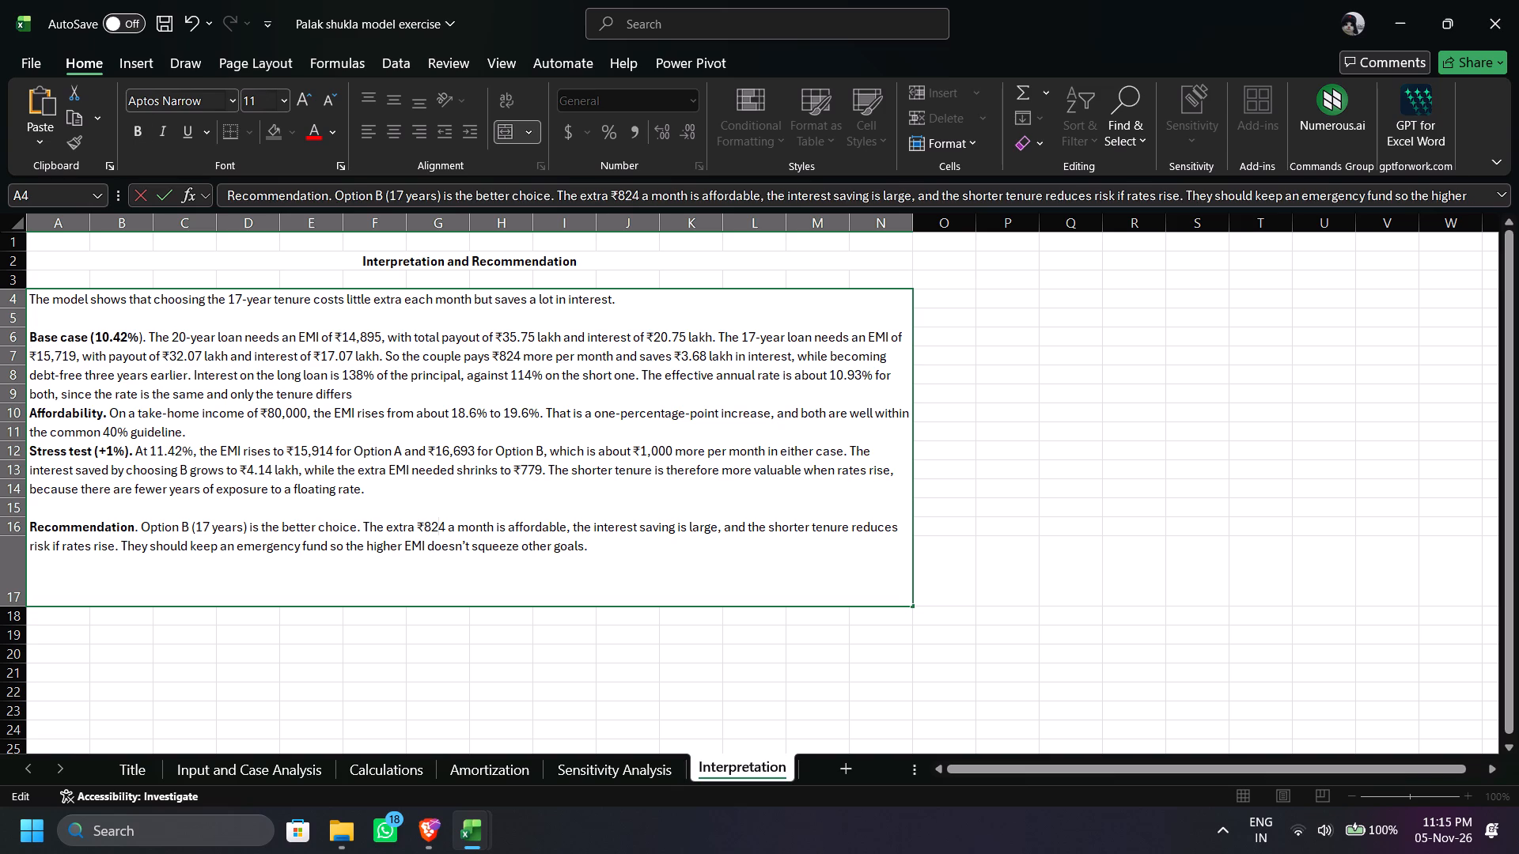
# Bold the opening sentence about the 17-year tenure in the interpretation text and commit the cell.
pyautogui.moveTo(616, 308); pyautogui.dragTo(139, 311)
pyautogui.moveTo(139, 311); pyautogui.dragTo(7, 304)
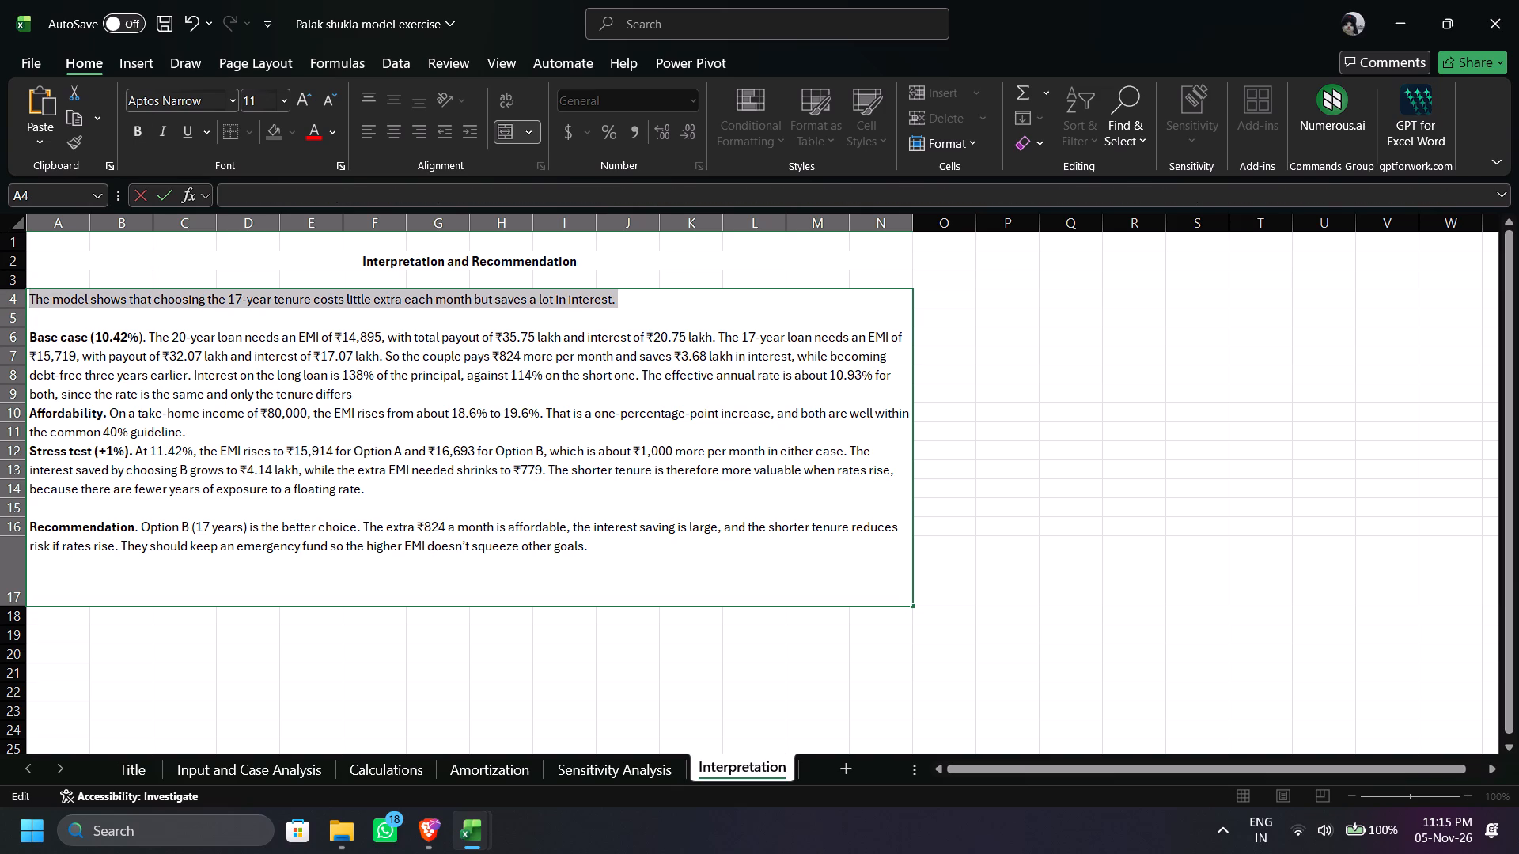
pyautogui.hotkey('ctrl', 'b')
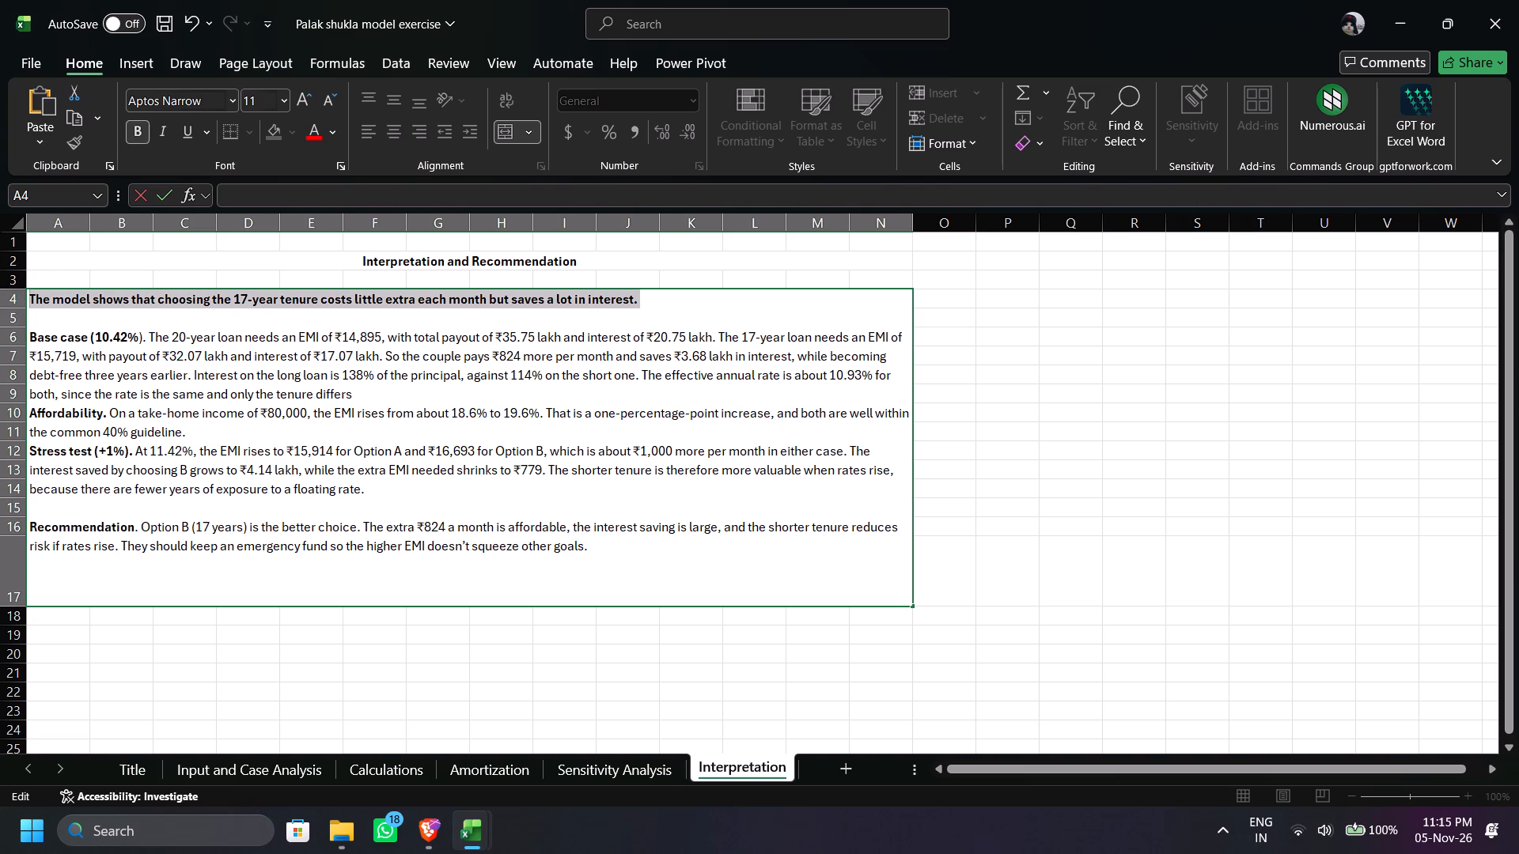
pyautogui.click(1016, 602)
pyautogui.moveTo(509, 576); pyautogui.dragTo(501, 576)
# Merge and centre cells A2:D2 above the table on the Calculations sheet.
pyautogui.click(639, 801)
pyautogui.doubleClick(634, 785)
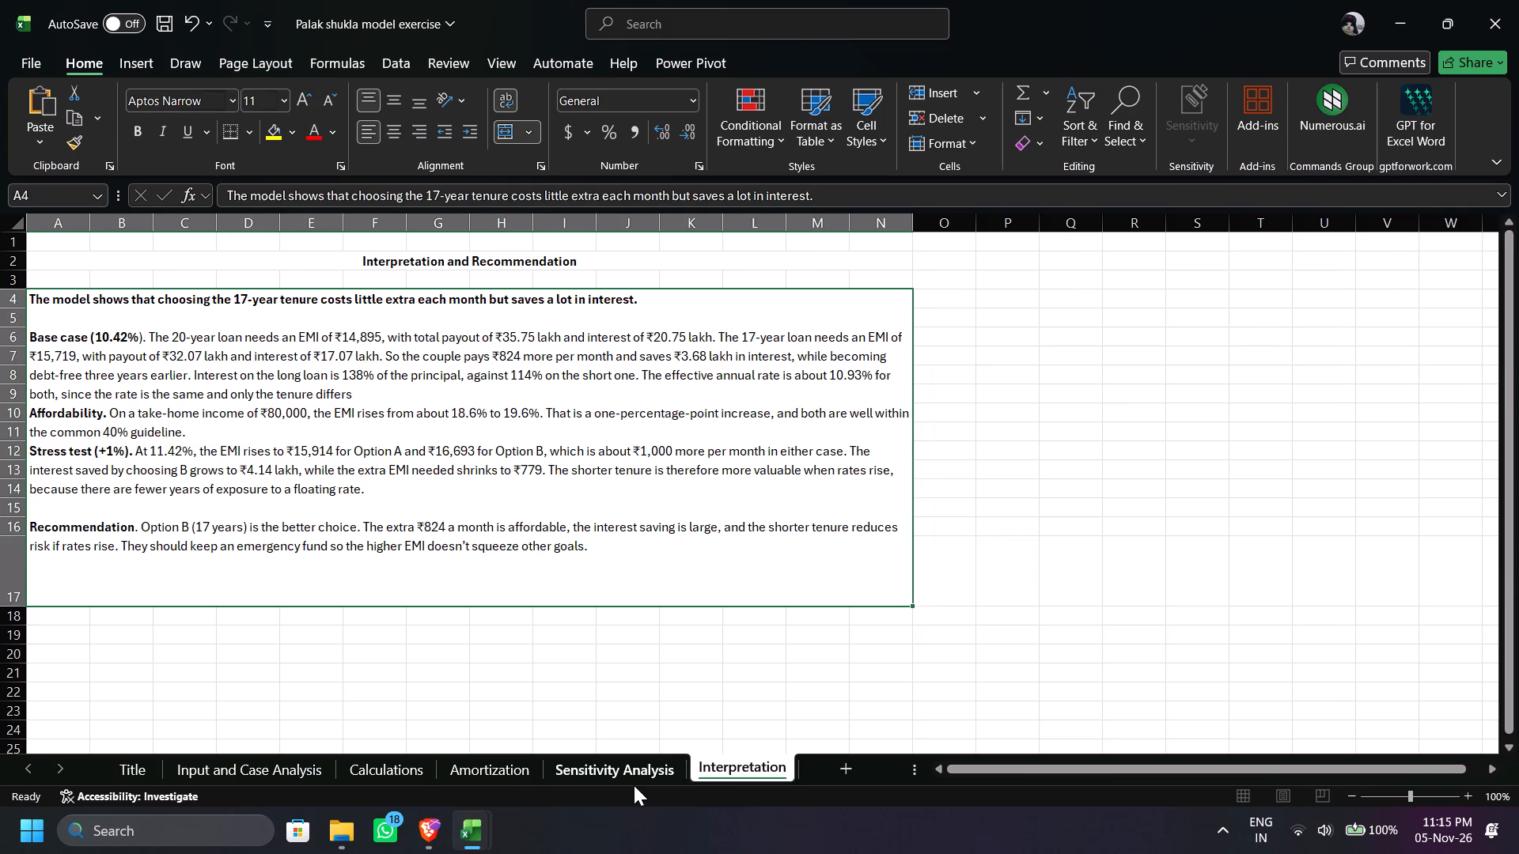
pyautogui.click(498, 776)
pyautogui.click(417, 777)
pyautogui.click(343, 776)
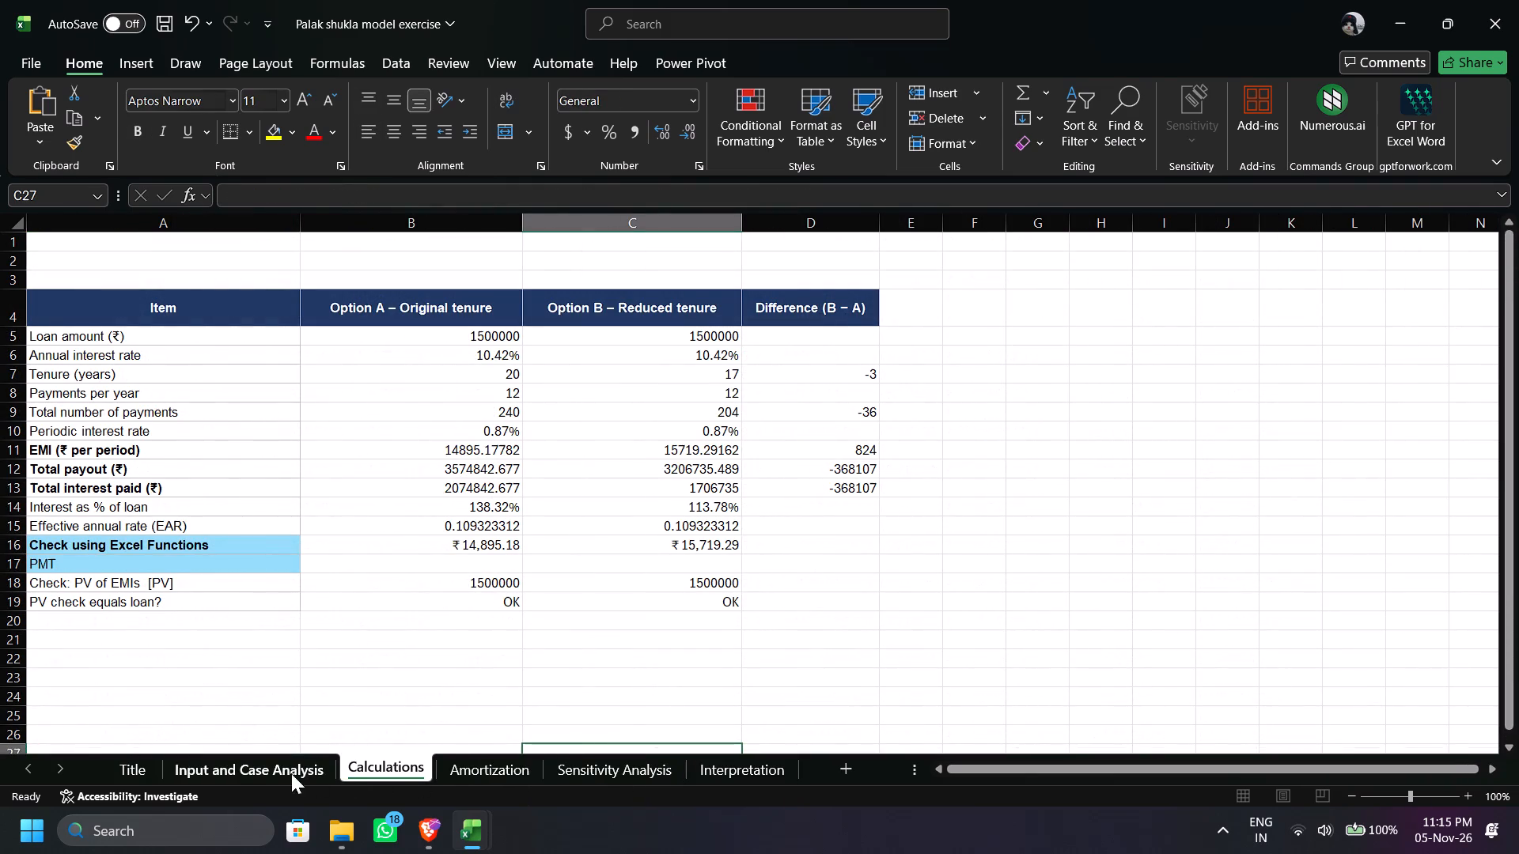
pyautogui.scroll(3, 267, 661)
pyautogui.click(146, 268)
pyautogui.moveTo(151, 256); pyautogui.dragTo(210, 259)
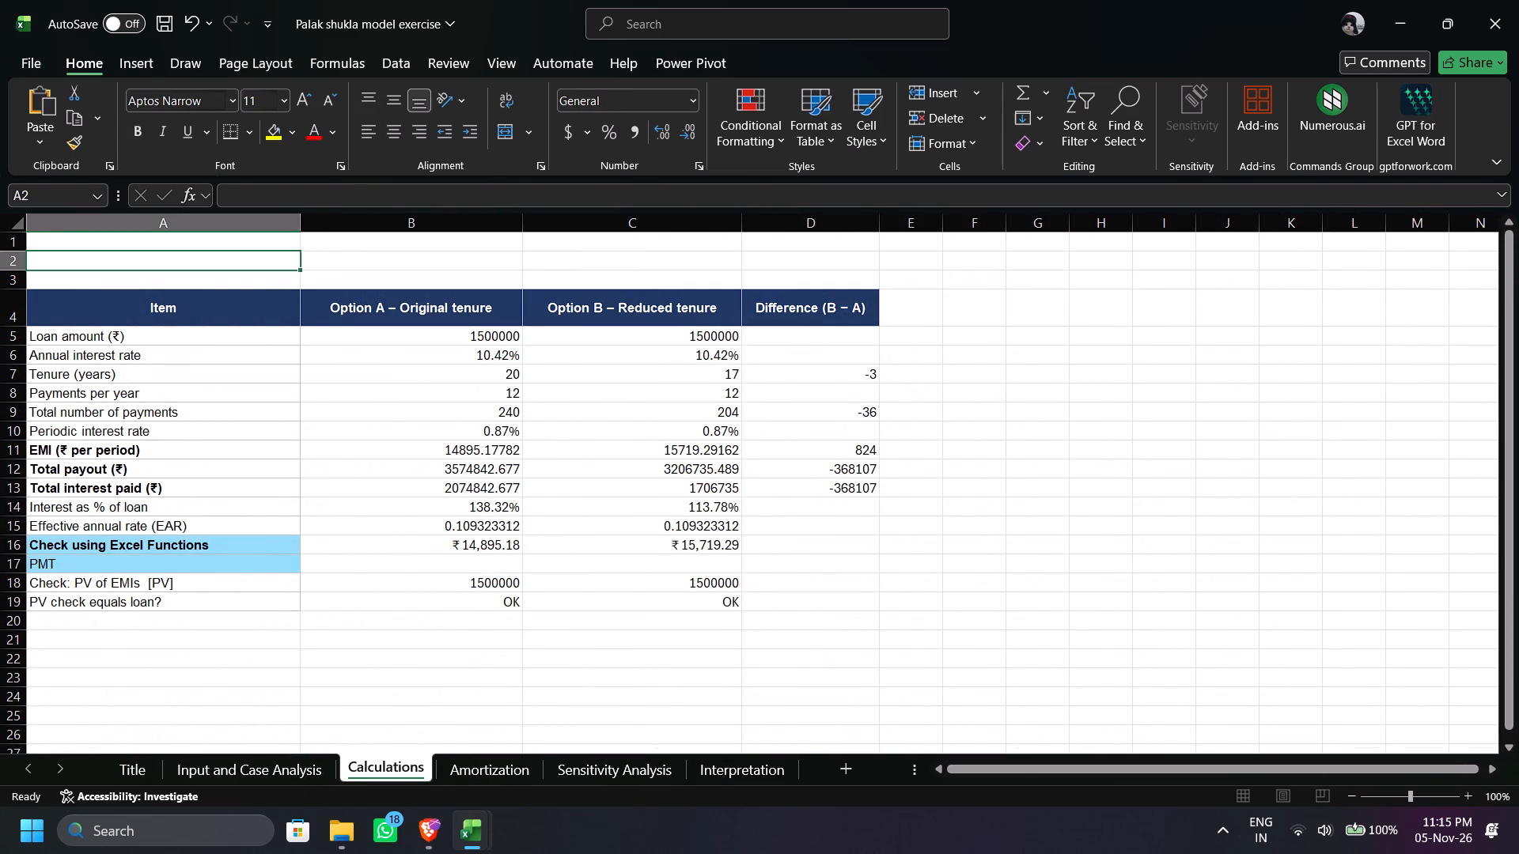
pyautogui.moveTo(210, 259); pyautogui.dragTo(764, 251)
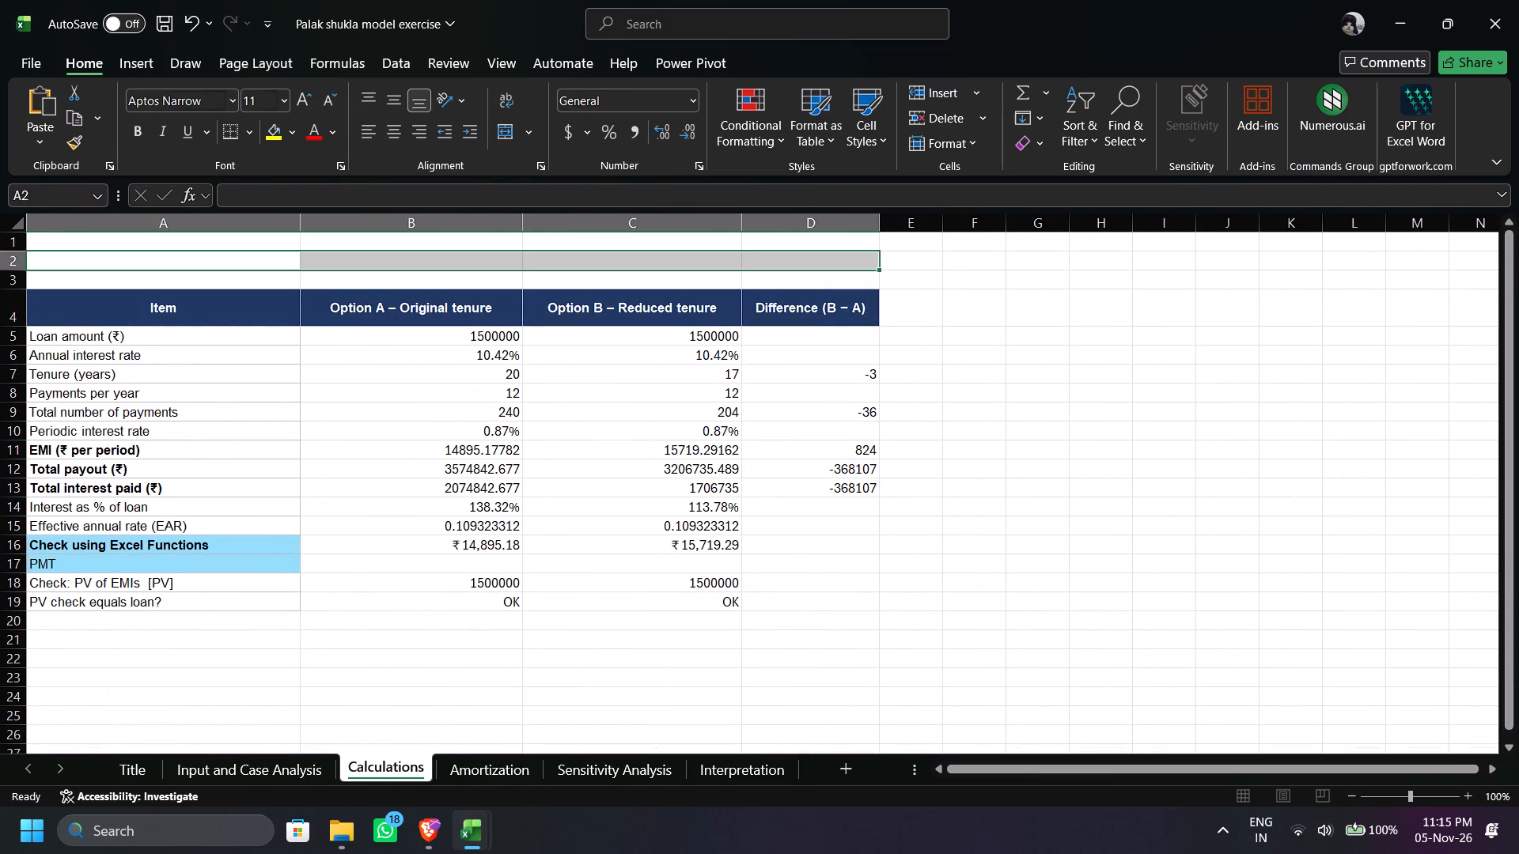
pyautogui.moveTo(512, 119); pyautogui.dragTo(506, 126)
pyautogui.click(506, 126)
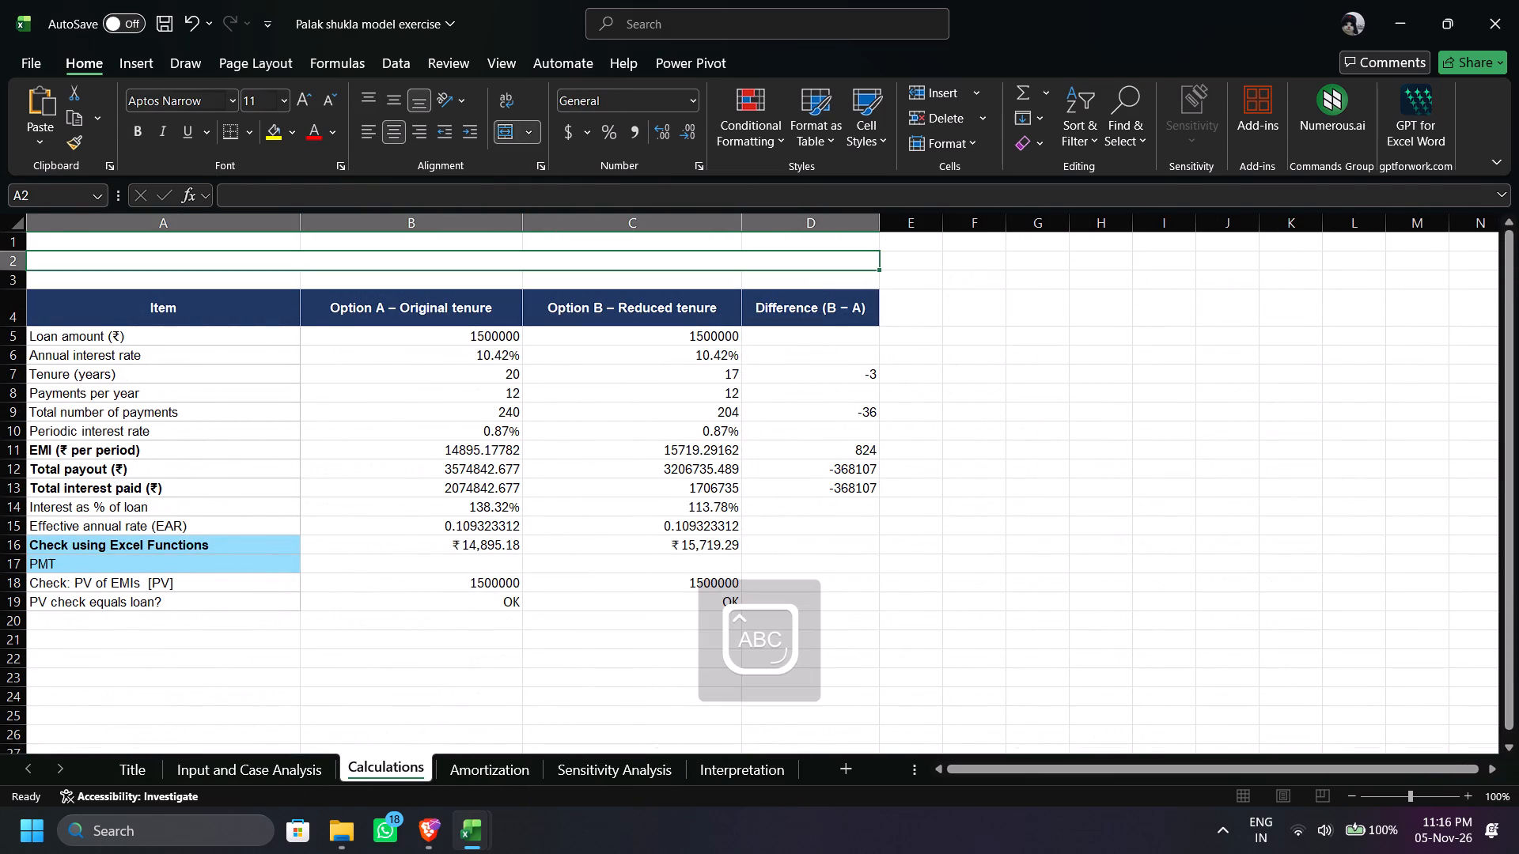
# Enter the heading "Calculations" in the merged cell A2.
pyautogui.write('alculations')
pyautogui.press('space')
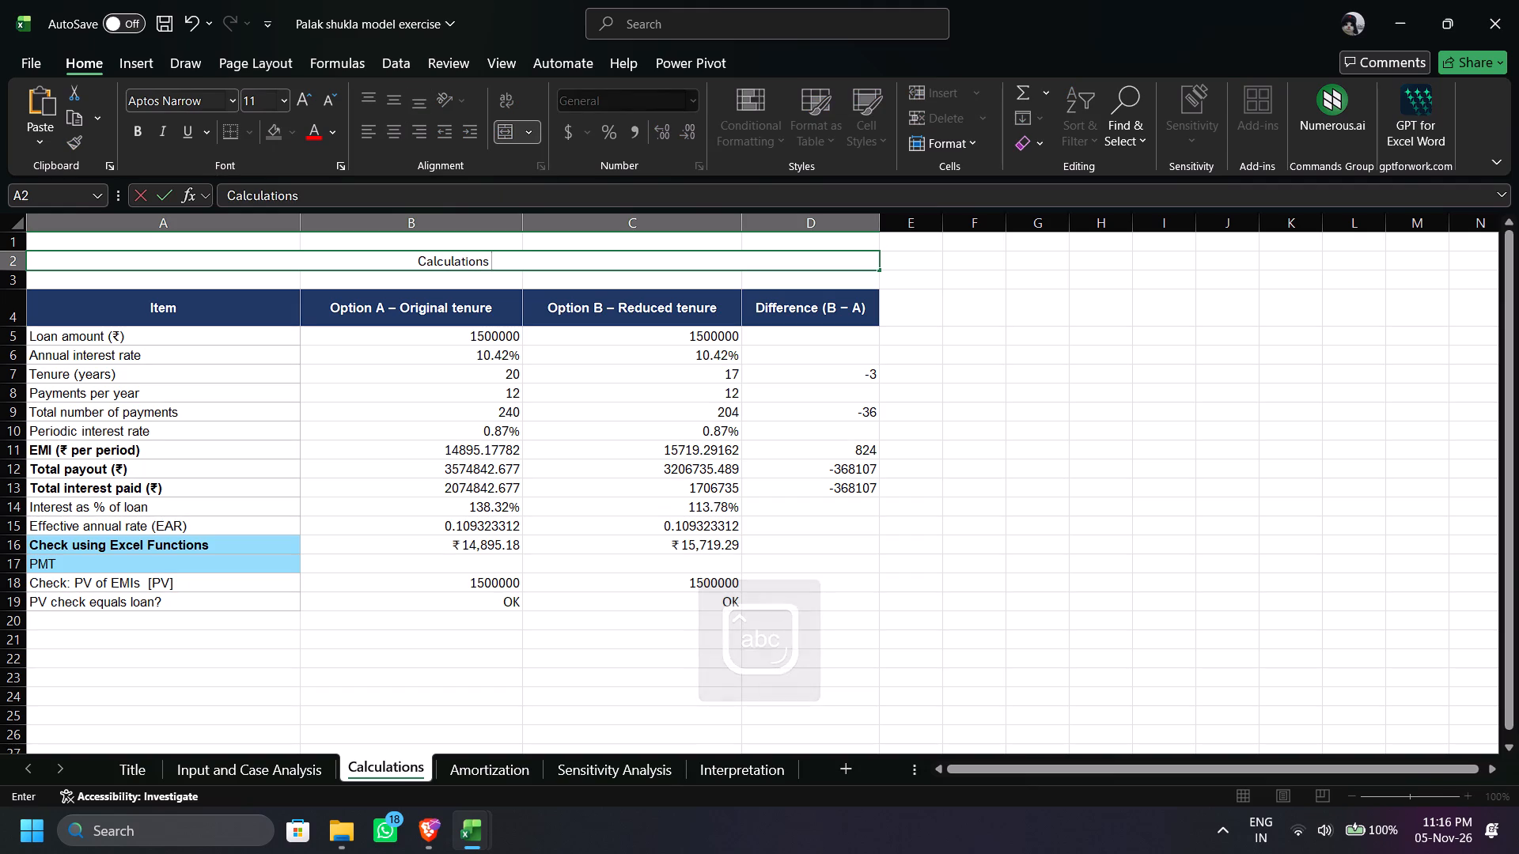
pyautogui.write('using')
pyautogui.press('BackSpace')
pyautogui.press('BackSpace')
pyautogui.press('BackSpace')
pyautogui.press('BackSpace')
pyautogui.press('BackSpace')
pyautogui.press('BackSpace')
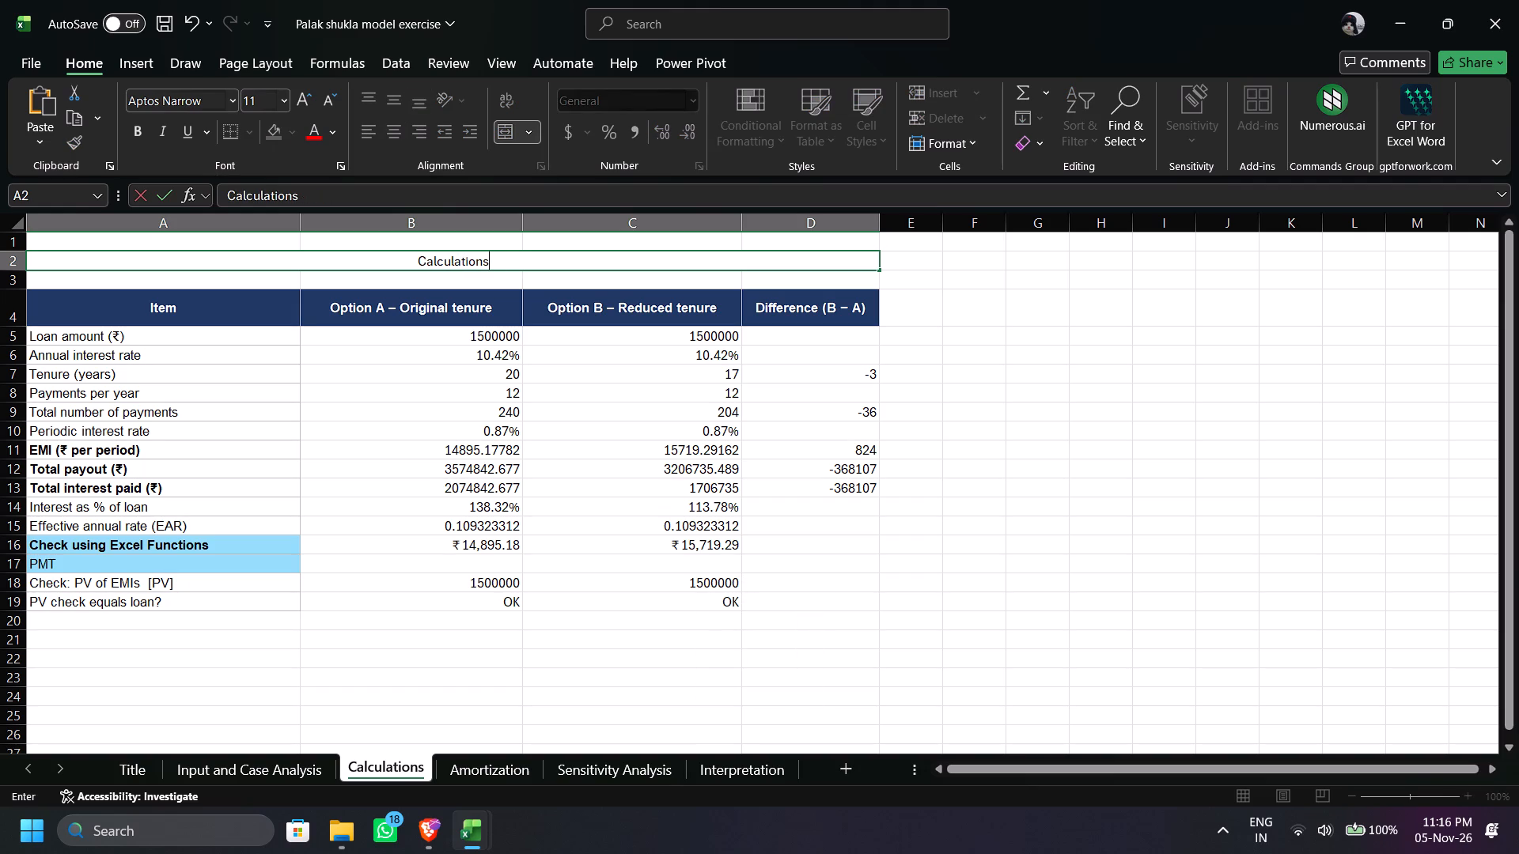
pyautogui.press('Return')
# Make the "Calculations" heading bold and enlarge its font size to 16.
pyautogui.click(551, 270)
pyautogui.click(555, 258)
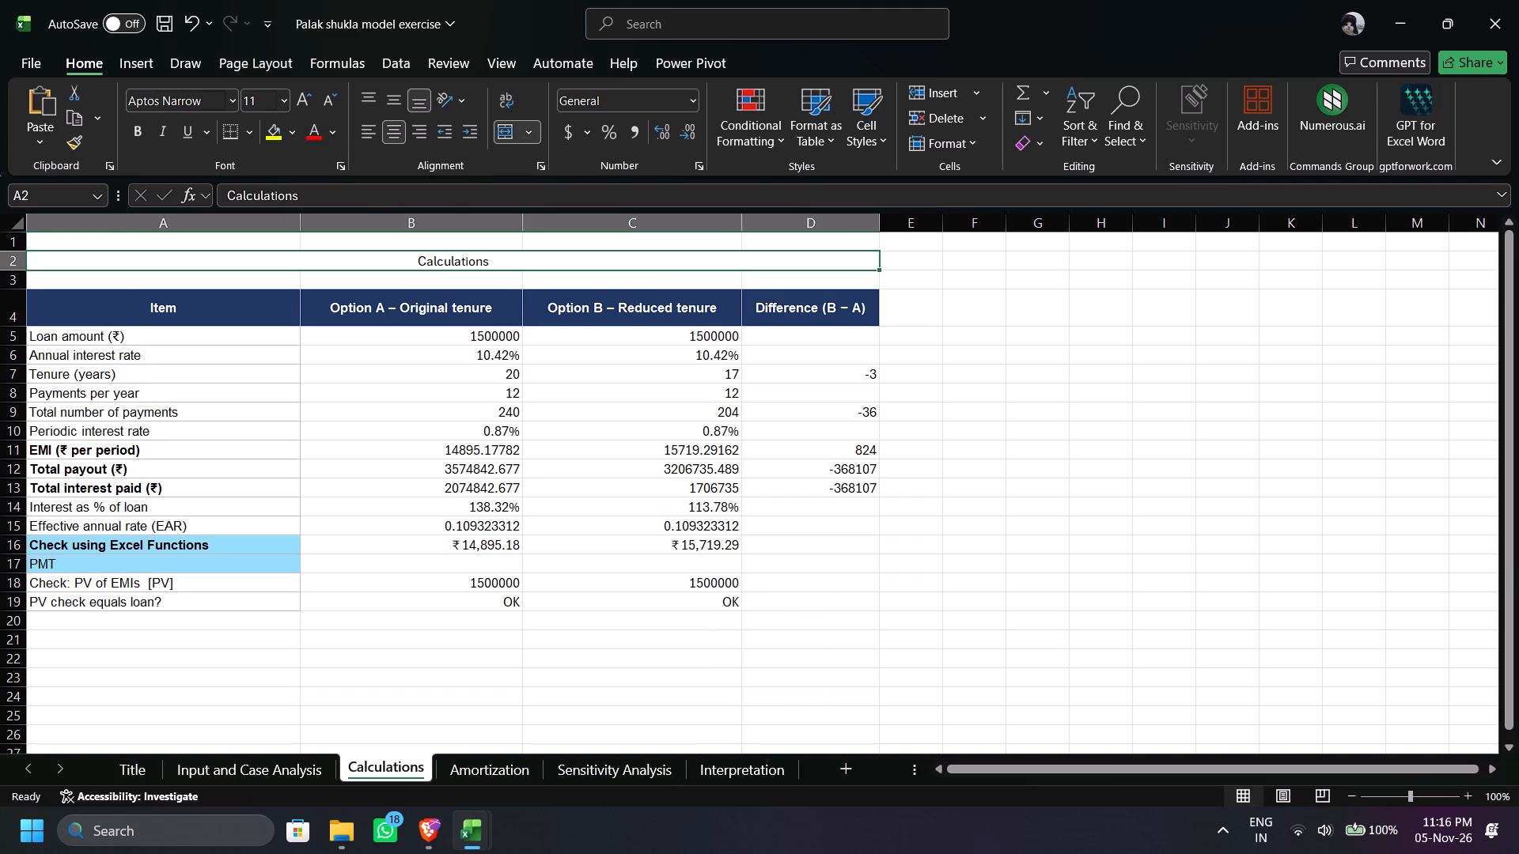
pyautogui.hotkey('ctrl', 'b')
pyautogui.click(1017, 353)
pyautogui.click(438, 274)
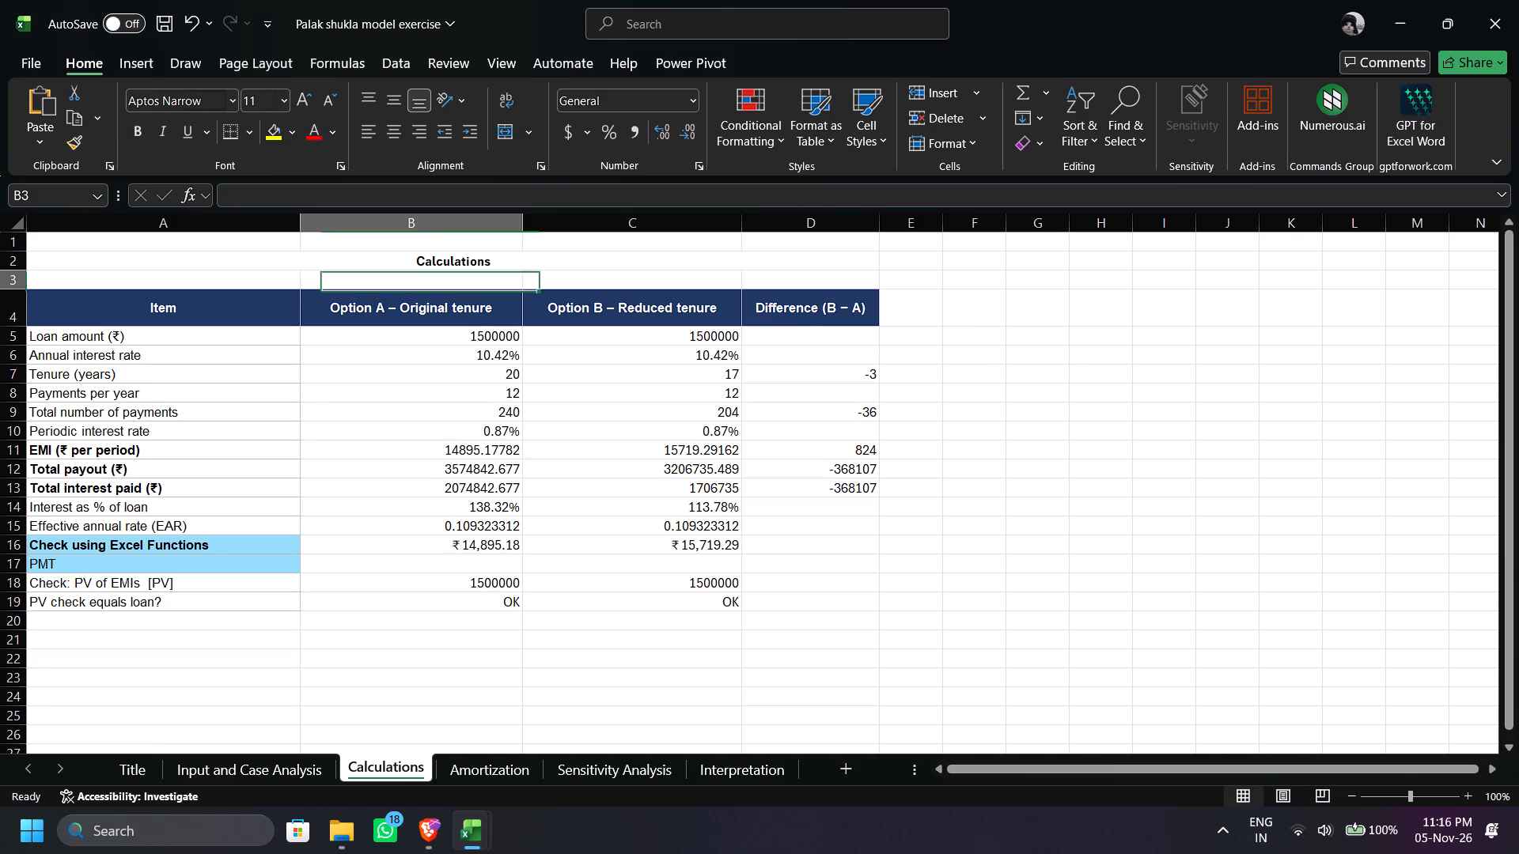
pyautogui.click(441, 263)
pyautogui.tripleClick(301, 90)
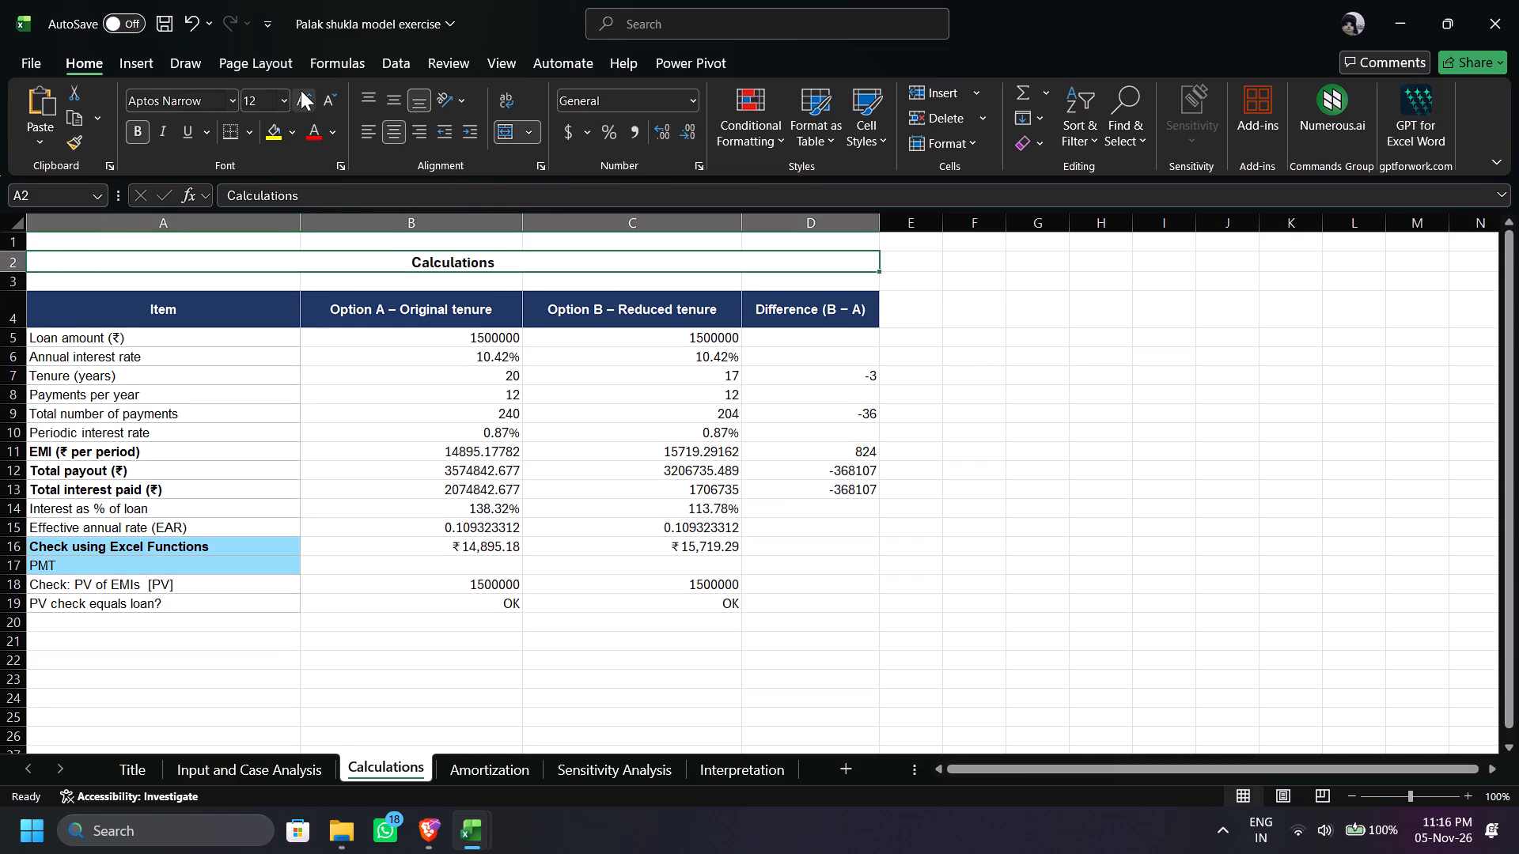
pyautogui.click(1303, 592)
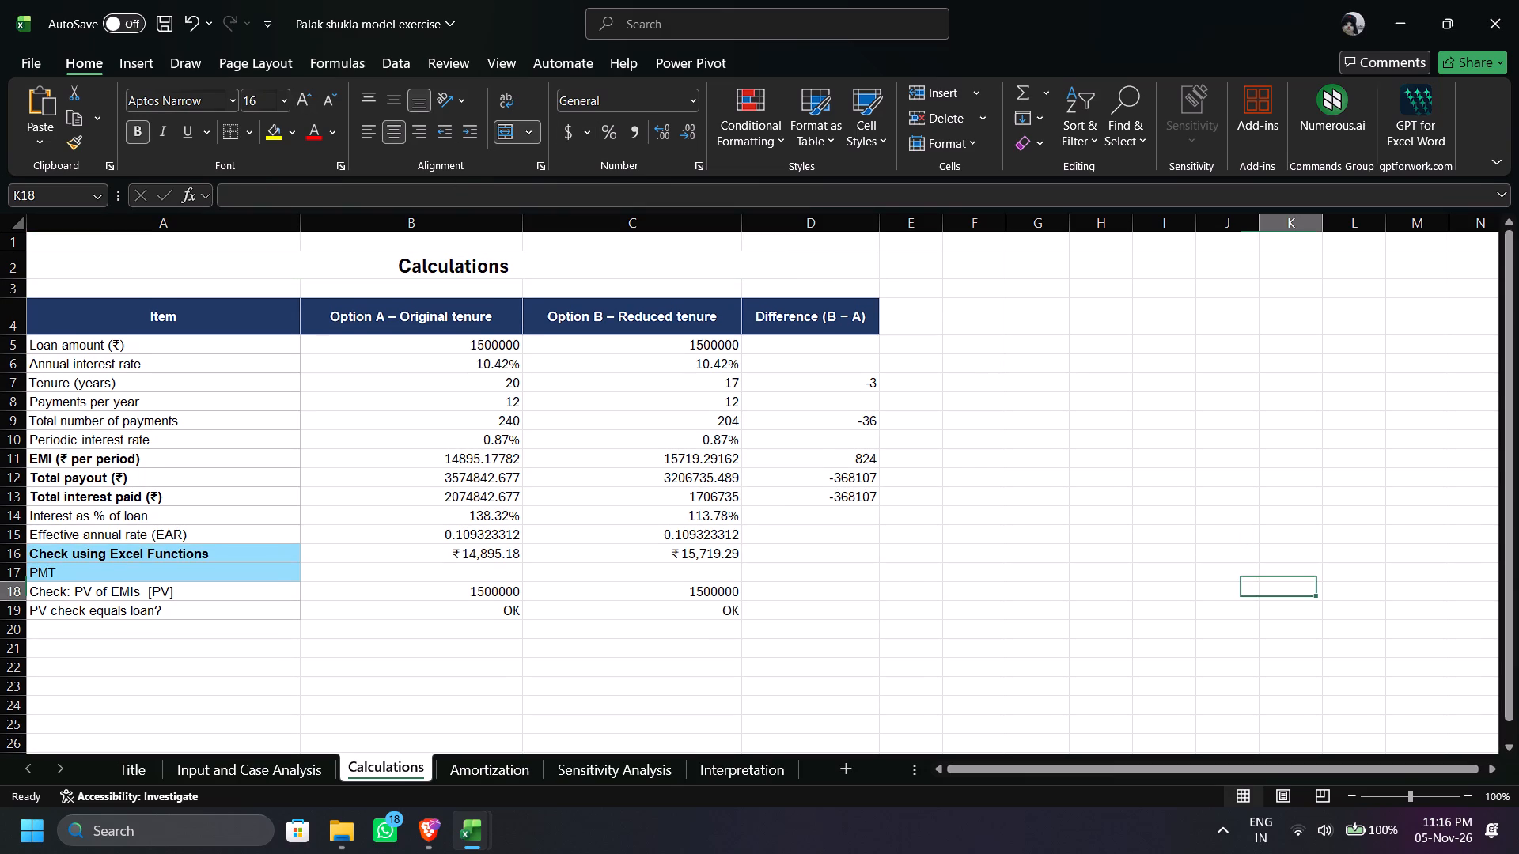
# Review the Input and Case Analysis sheet and the Title sheet for layout and headings.
pyautogui.click(236, 774)
pyautogui.scroll(3, 174, 673)
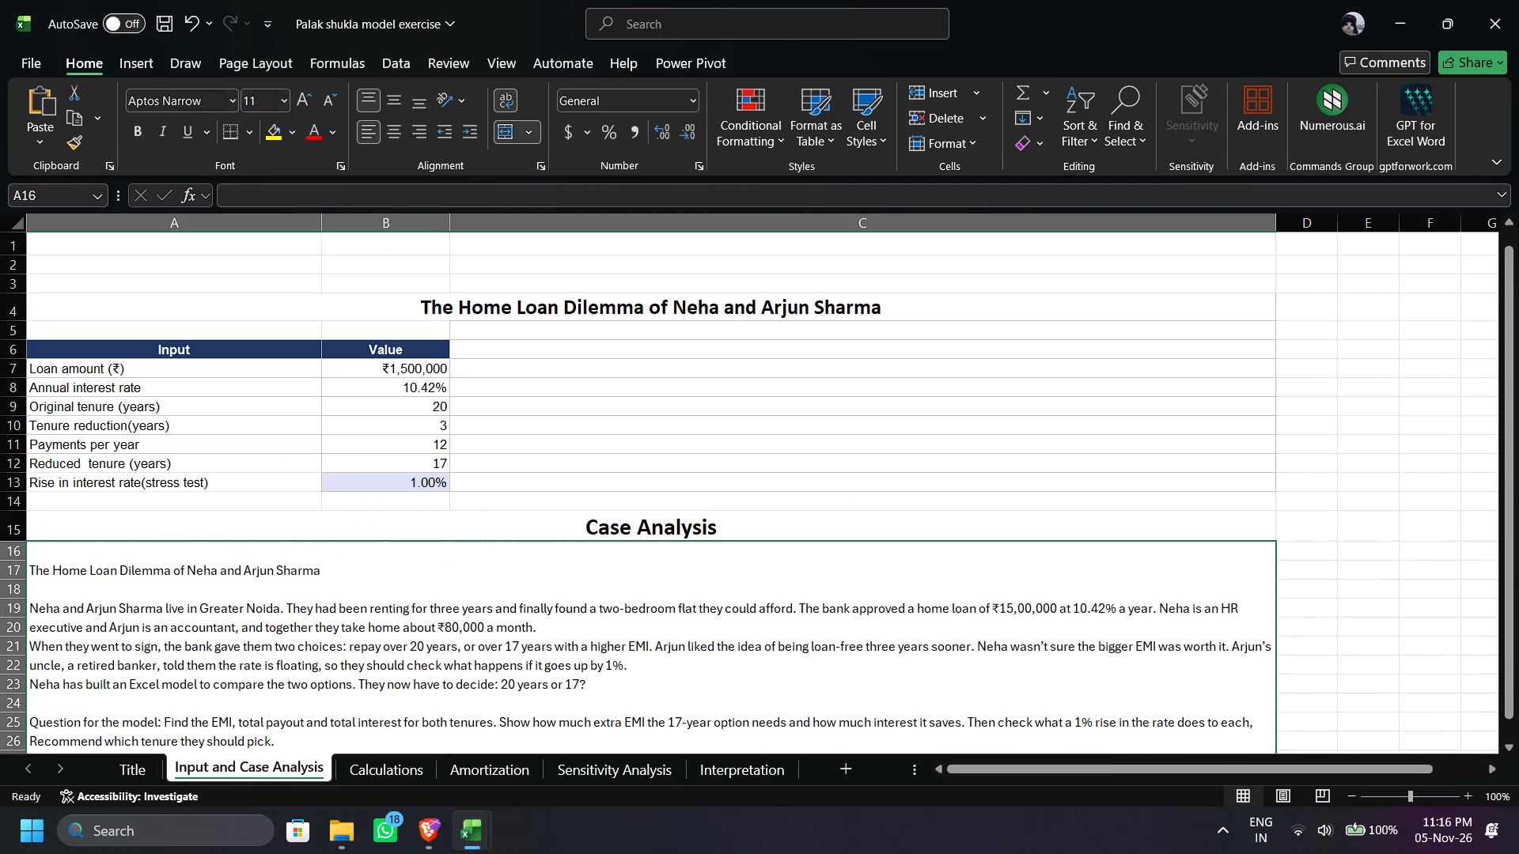
pyautogui.scroll(3, 170, 673)
pyautogui.scroll(-1, 275, 594)
pyautogui.click(136, 782)
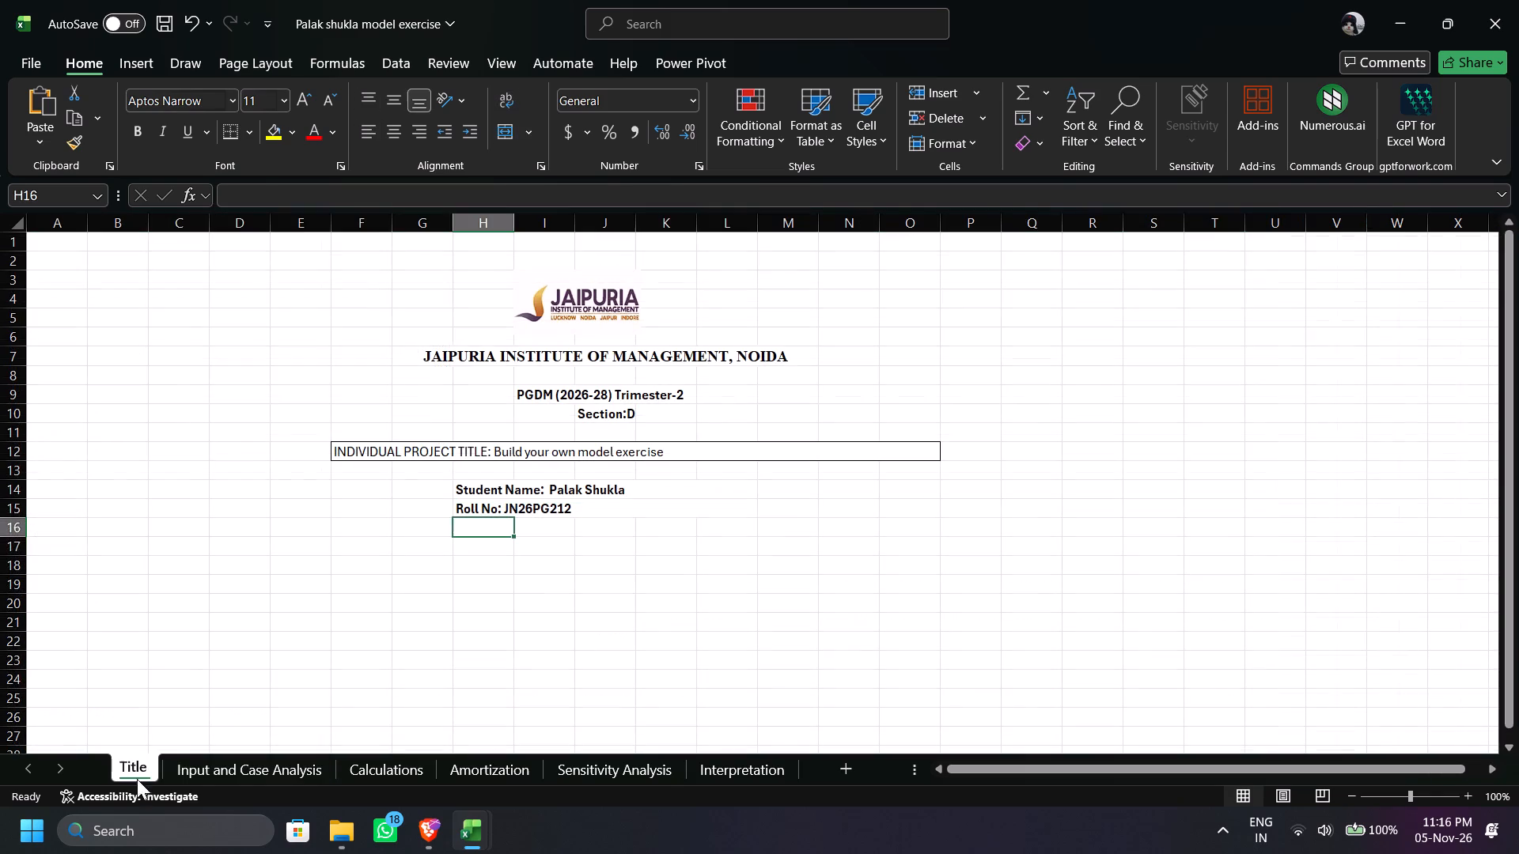
pyautogui.click(213, 746)
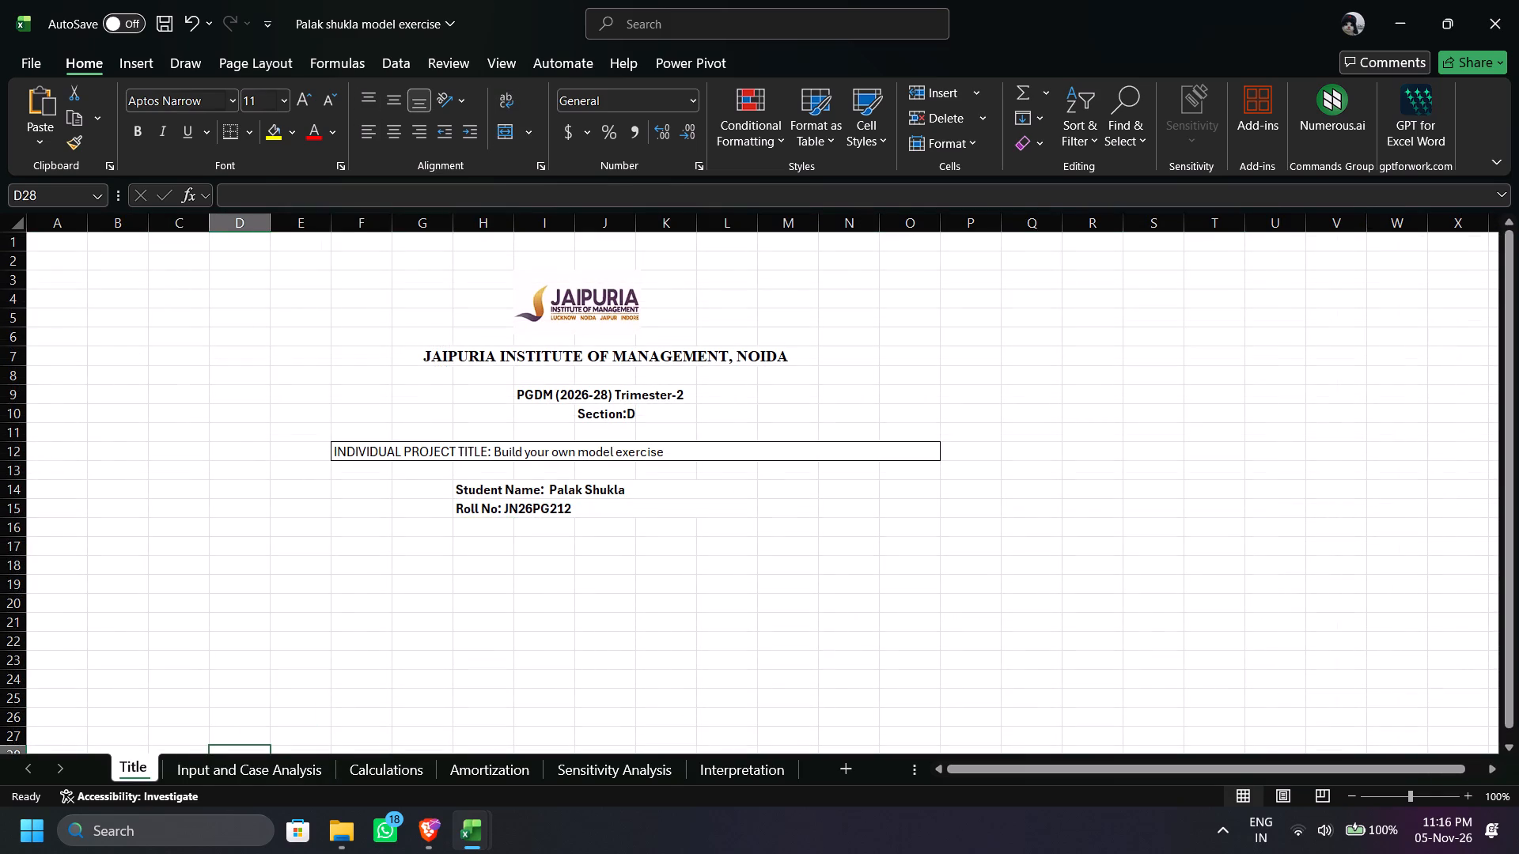
pyautogui.click(223, 757)
# Switch to the other open loan-model workbook and examine its Calculations, Sensitivity, Amortization and Interpretation sheets for reference, returning to the home-loan model.
pyautogui.click(459, 808)
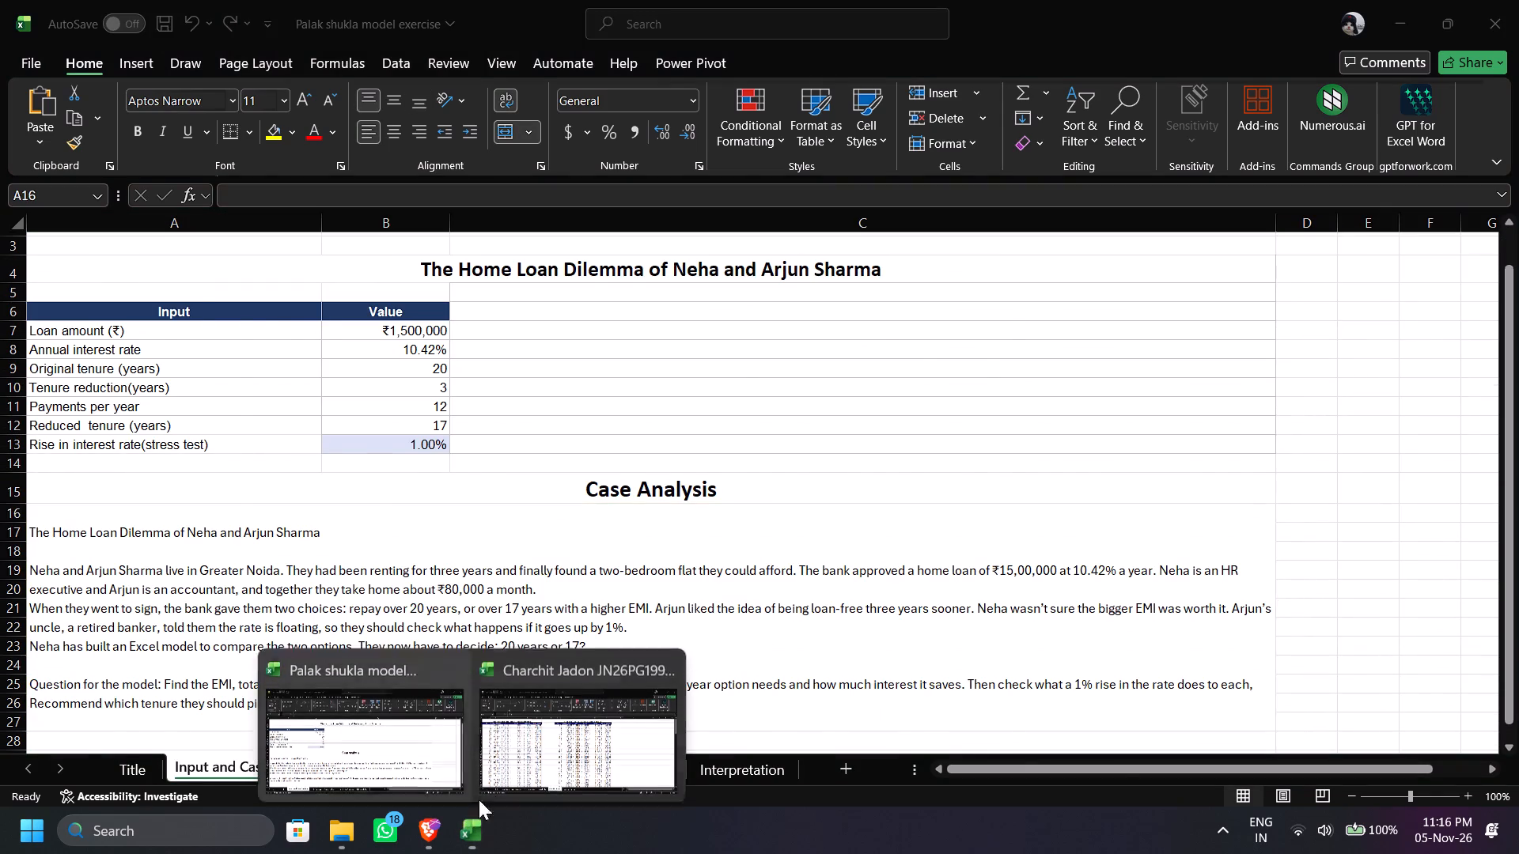
pyautogui.click(534, 750)
pyautogui.scroll(6, 371, 598)
pyautogui.click(388, 786)
pyautogui.click(392, 779)
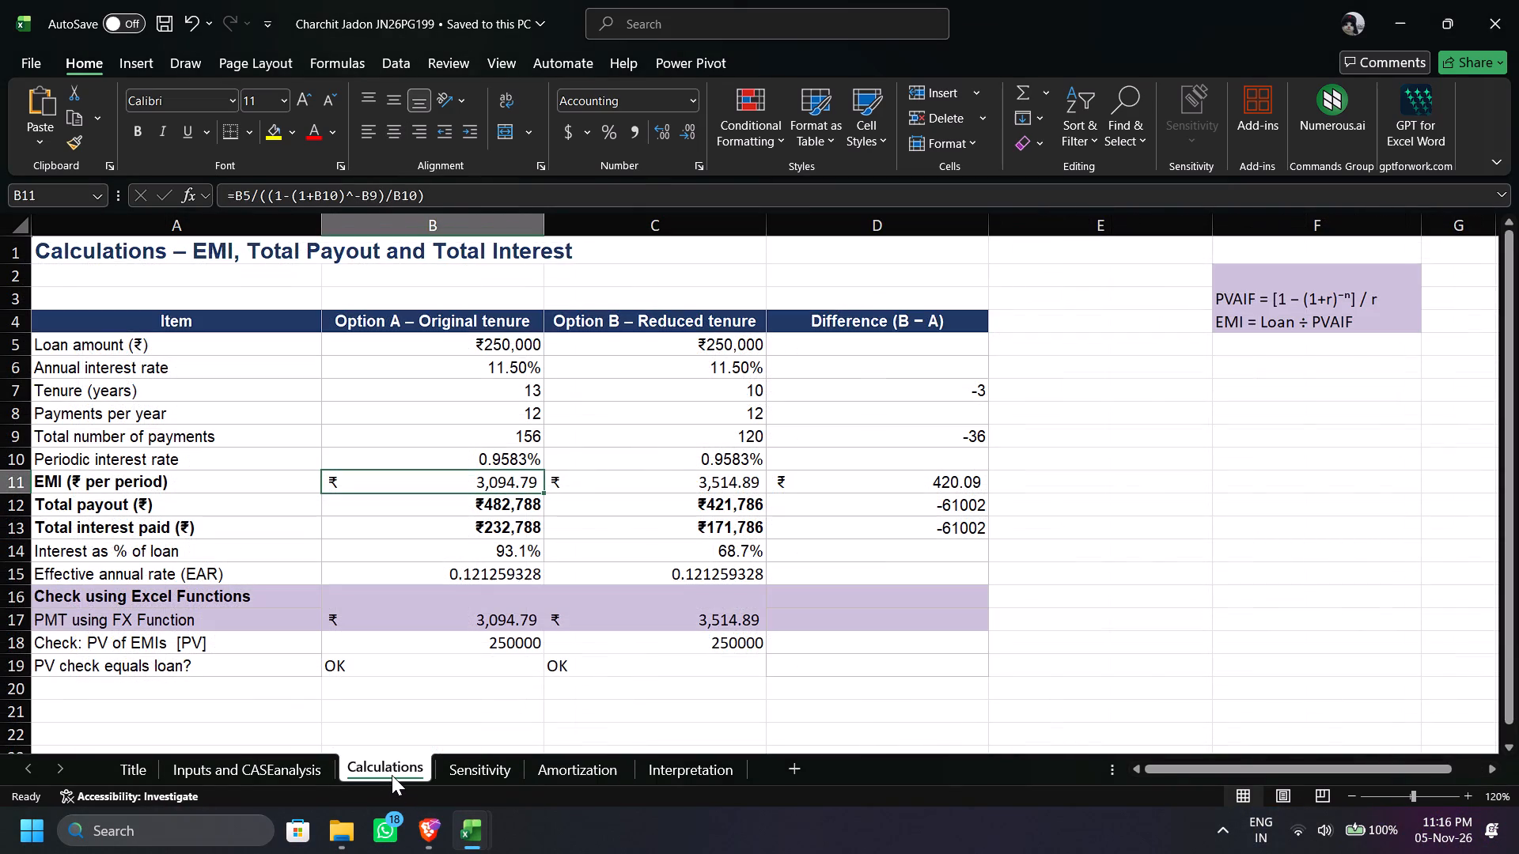
pyautogui.click(491, 784)
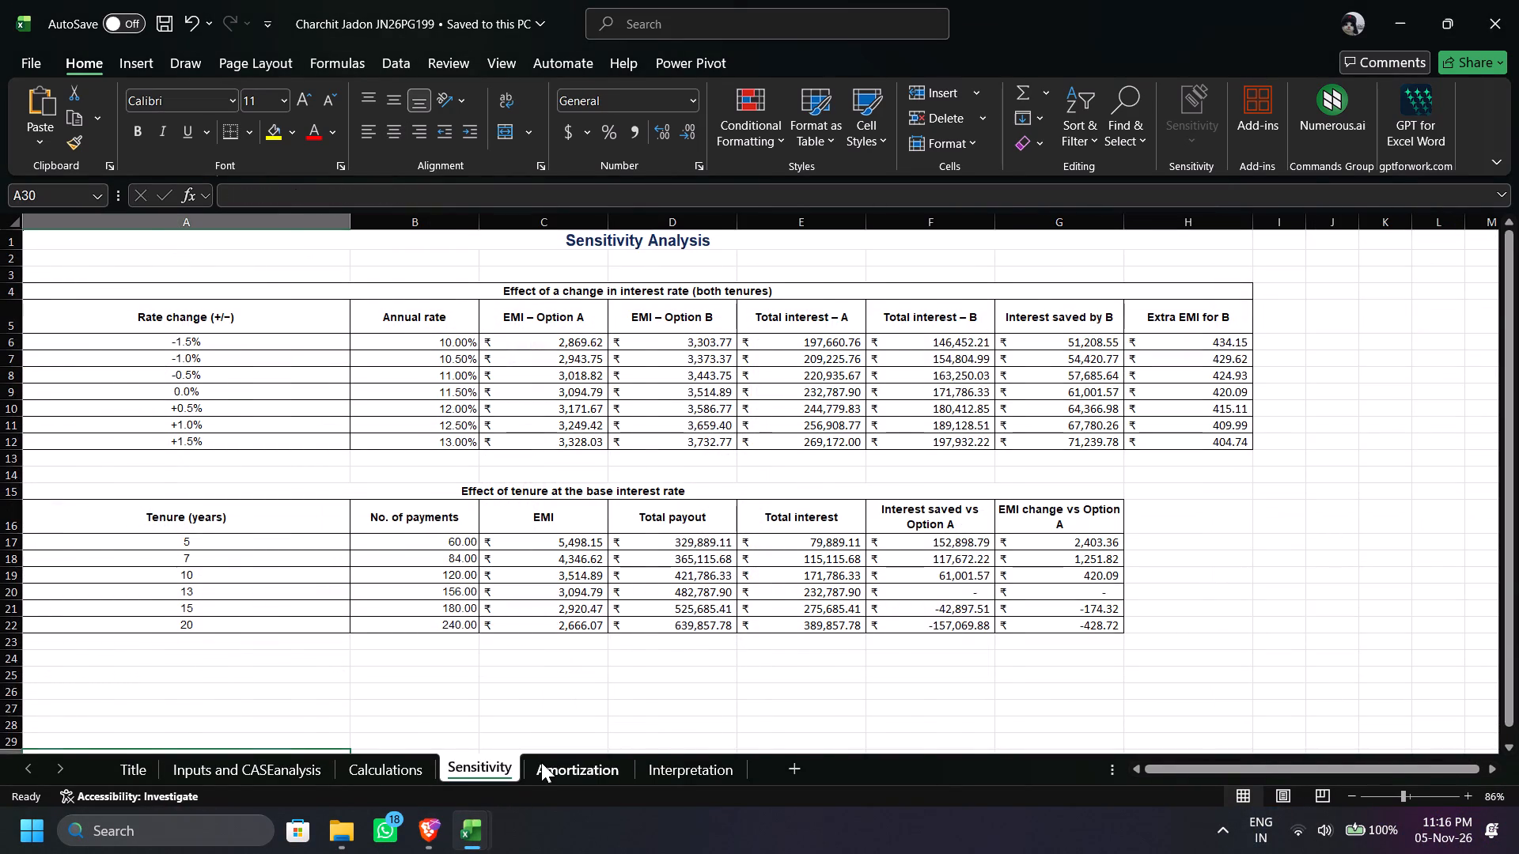
pyautogui.click(541, 762)
pyautogui.click(610, 761)
pyautogui.click(646, 765)
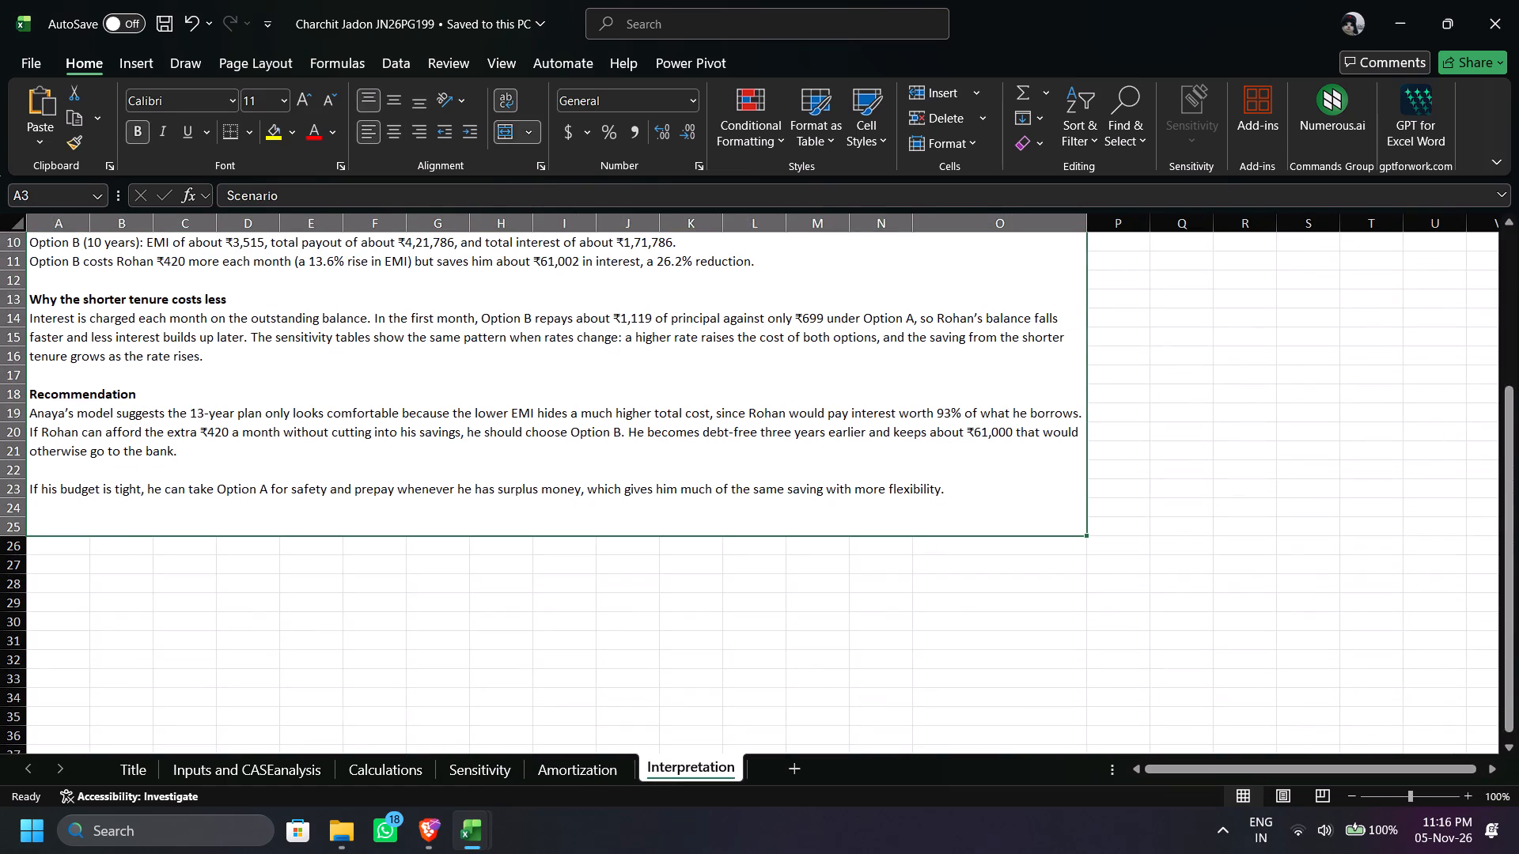
pyautogui.scroll(6, 684, 482)
pyautogui.click(1518, 0)
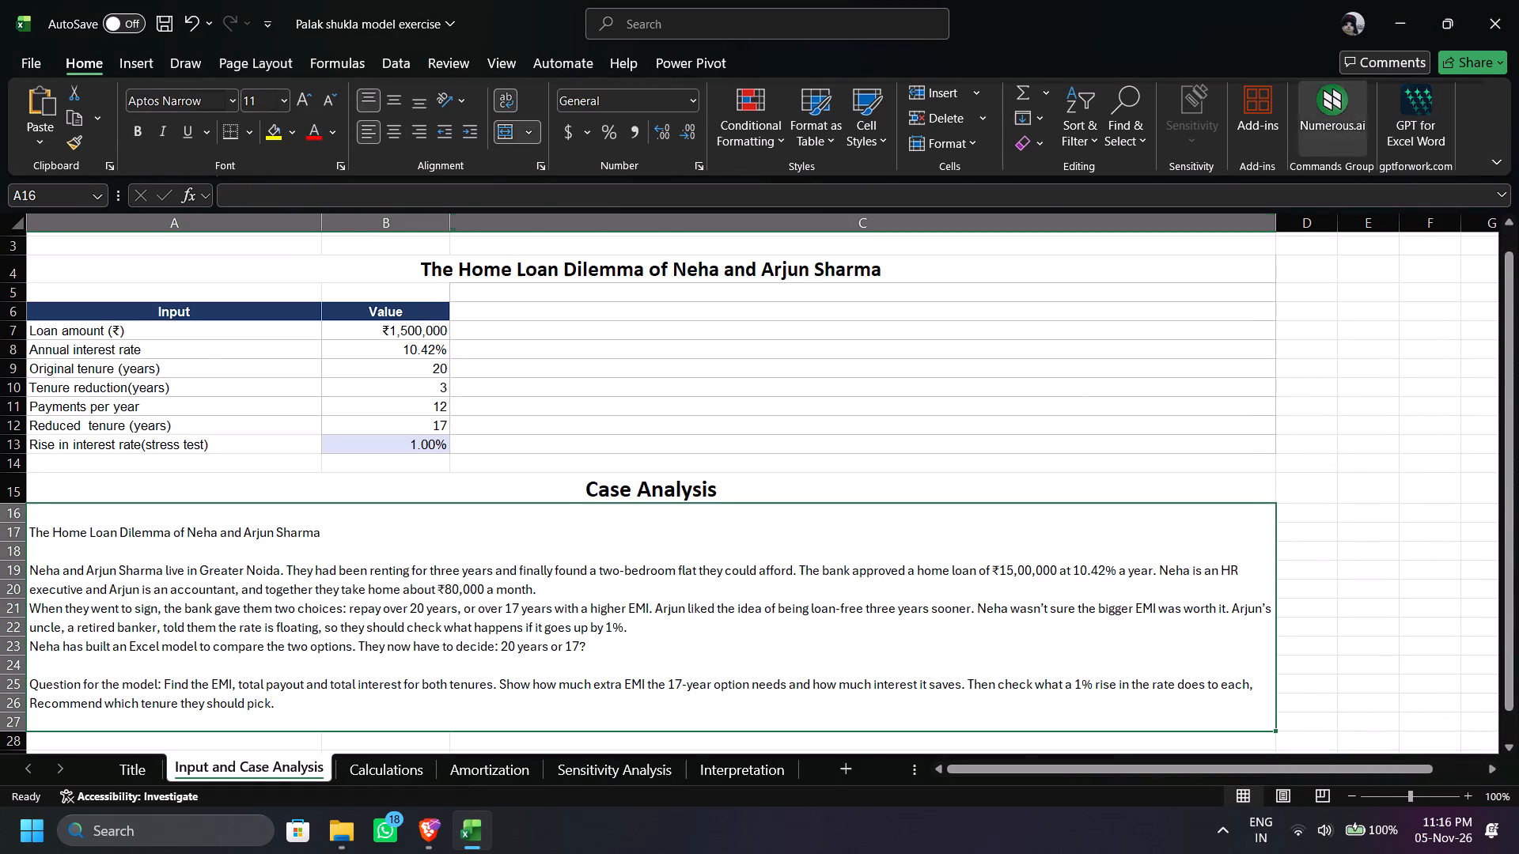
# Fill the header row A4:D4 of the Calculations table with the purple theme colour.
pyautogui.click(126, 763)
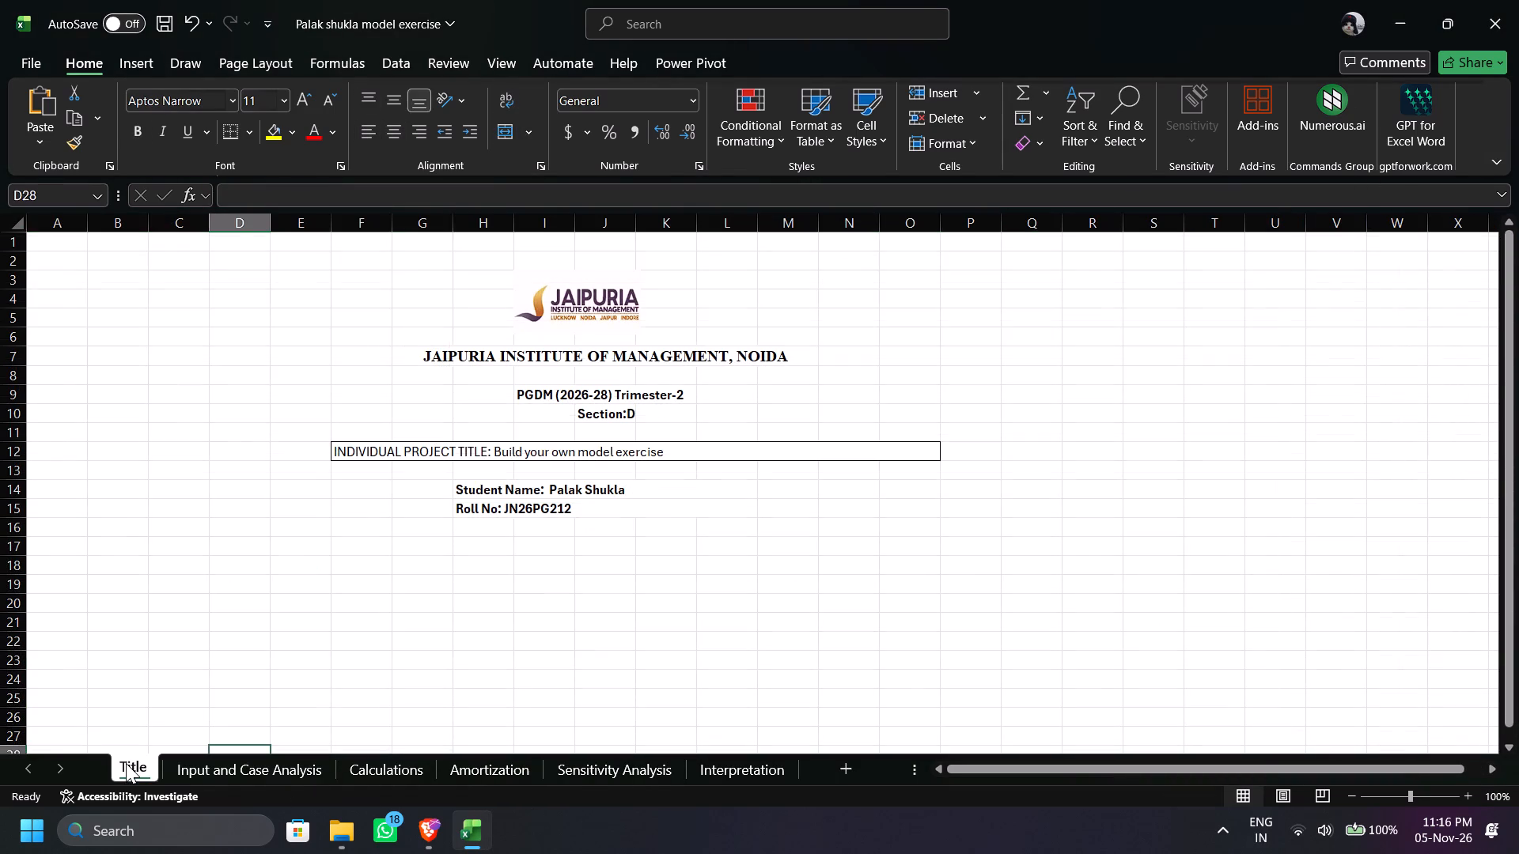
pyautogui.click(171, 755)
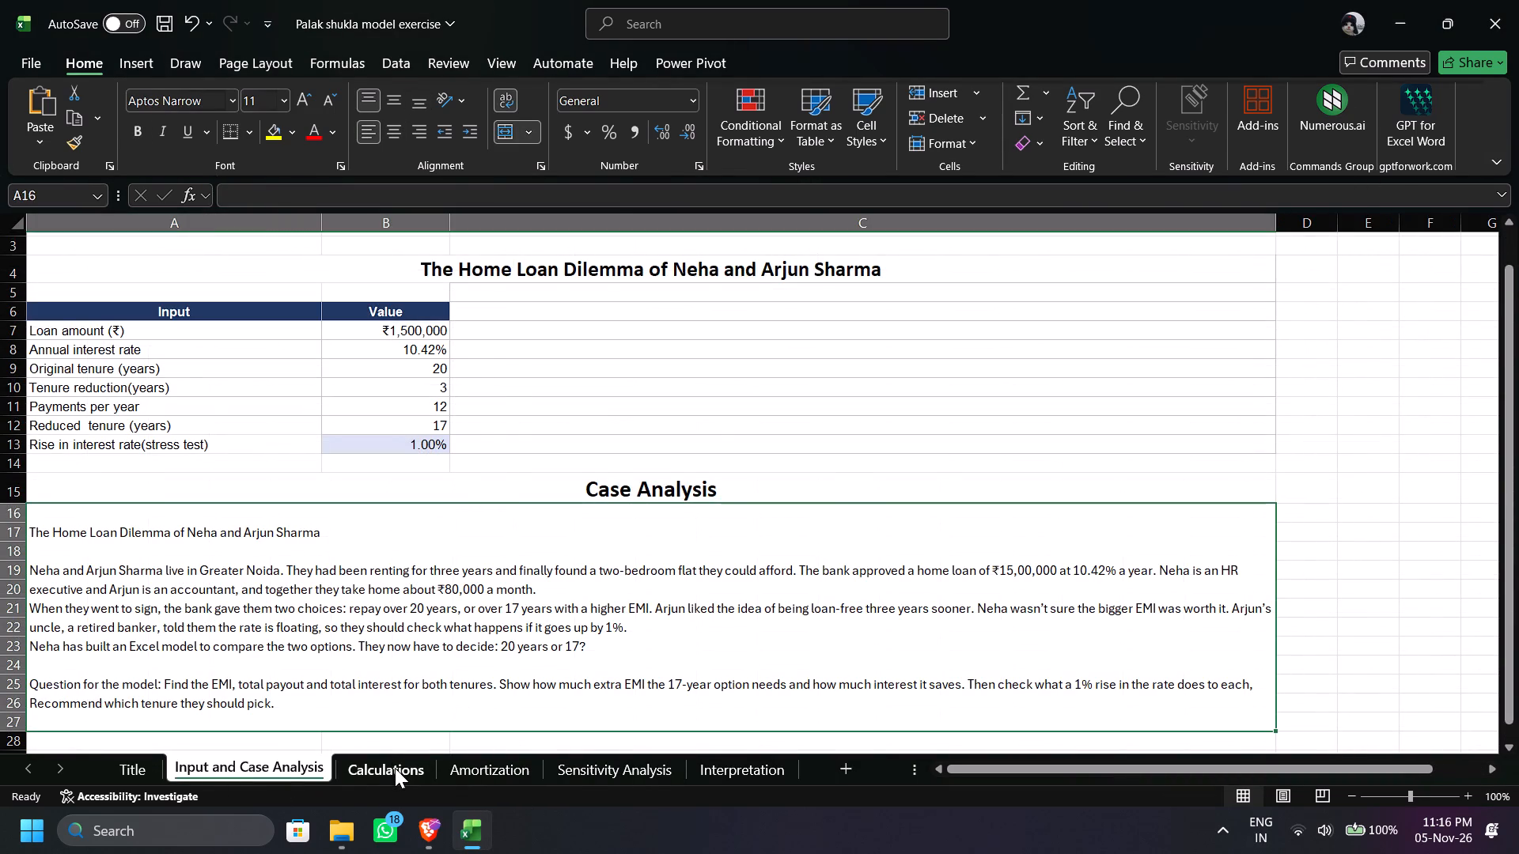
pyautogui.click(395, 768)
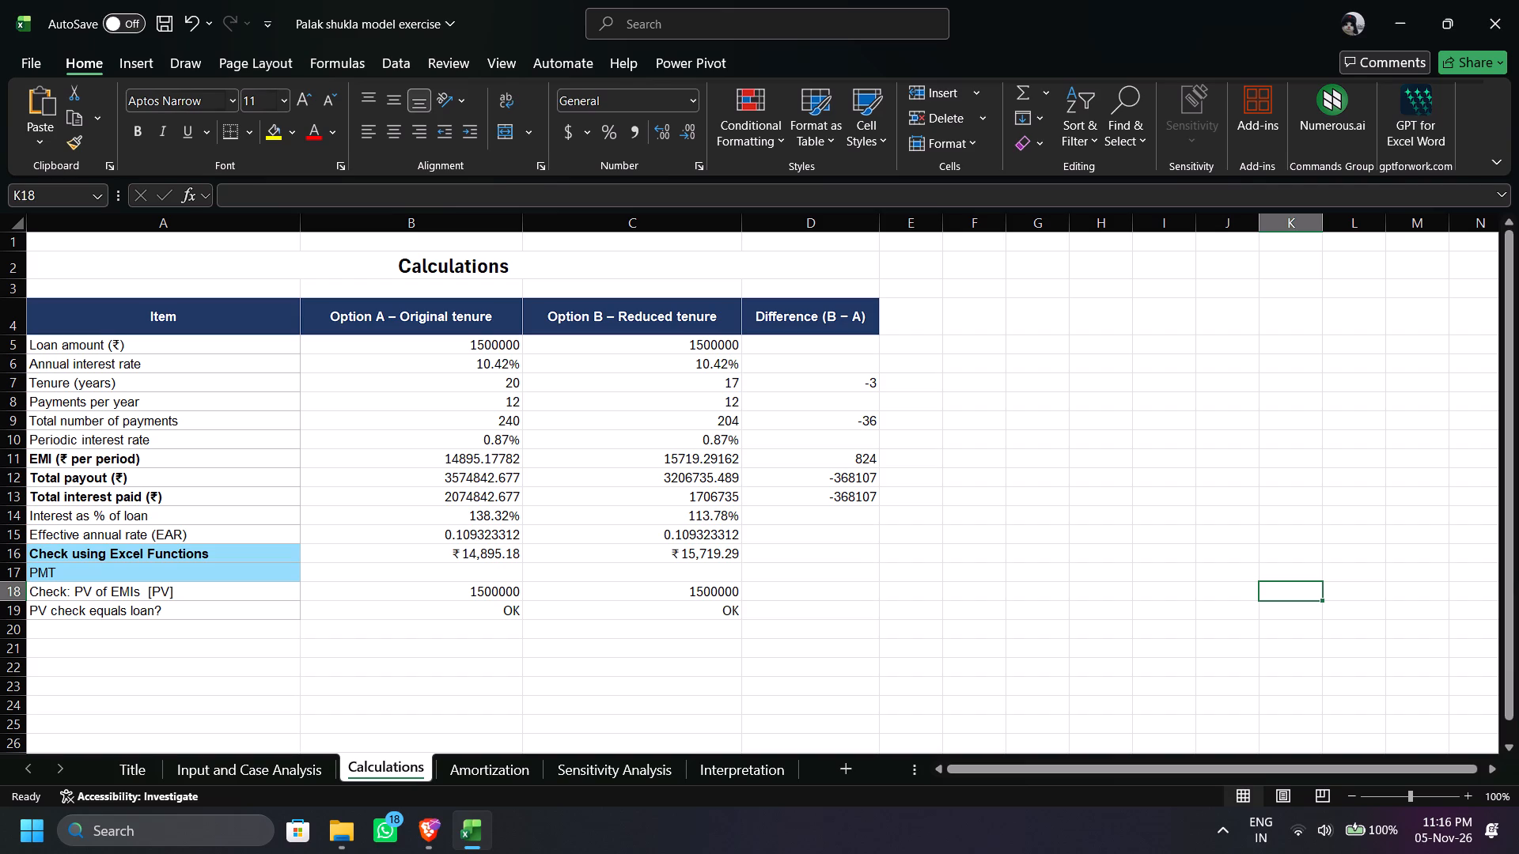
pyautogui.moveTo(206, 319); pyautogui.dragTo(779, 306)
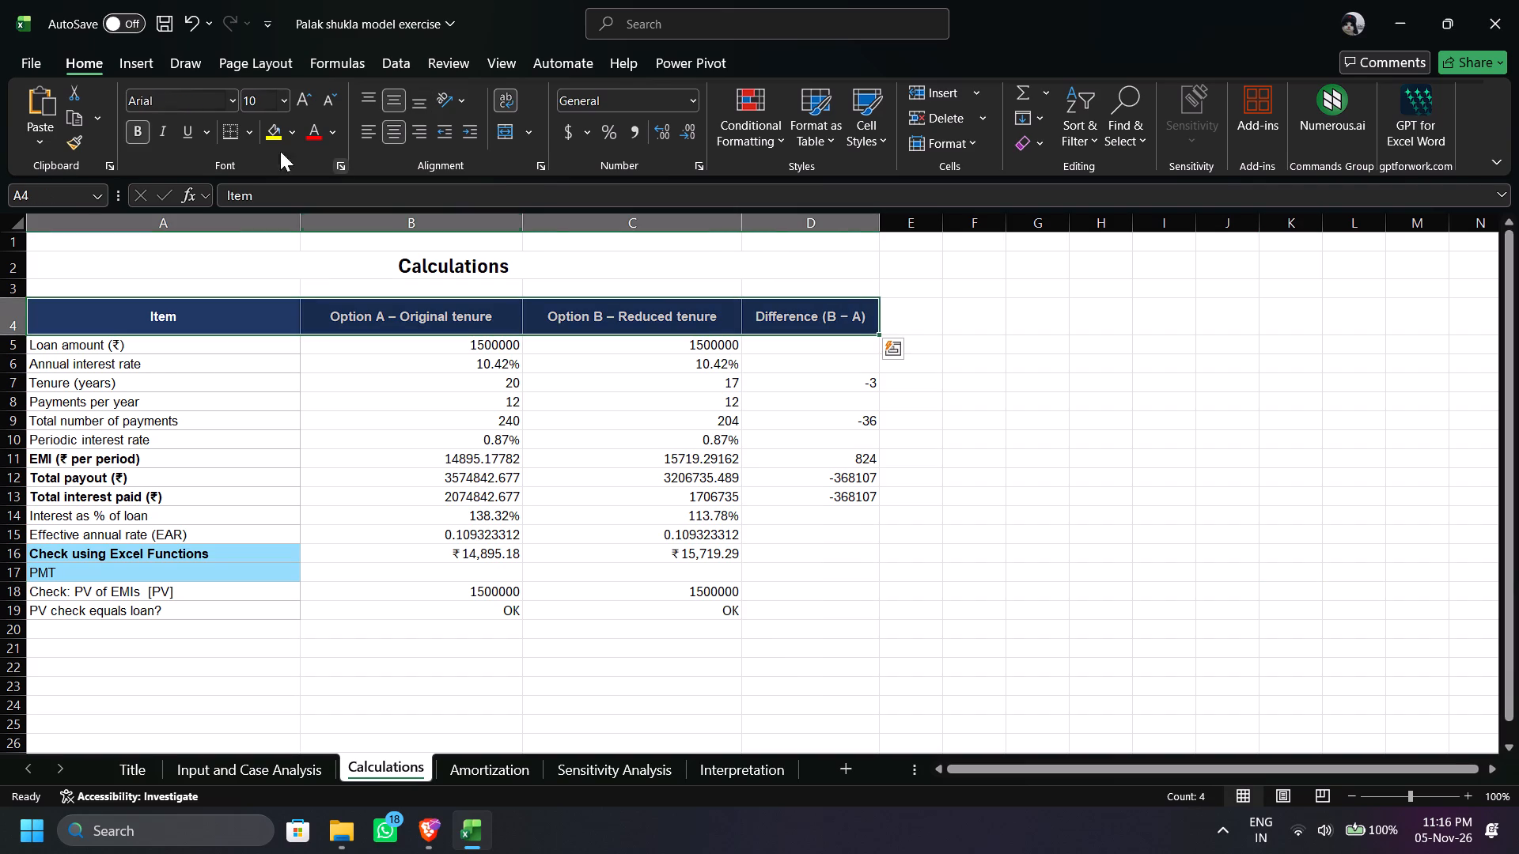
pyautogui.click(295, 130)
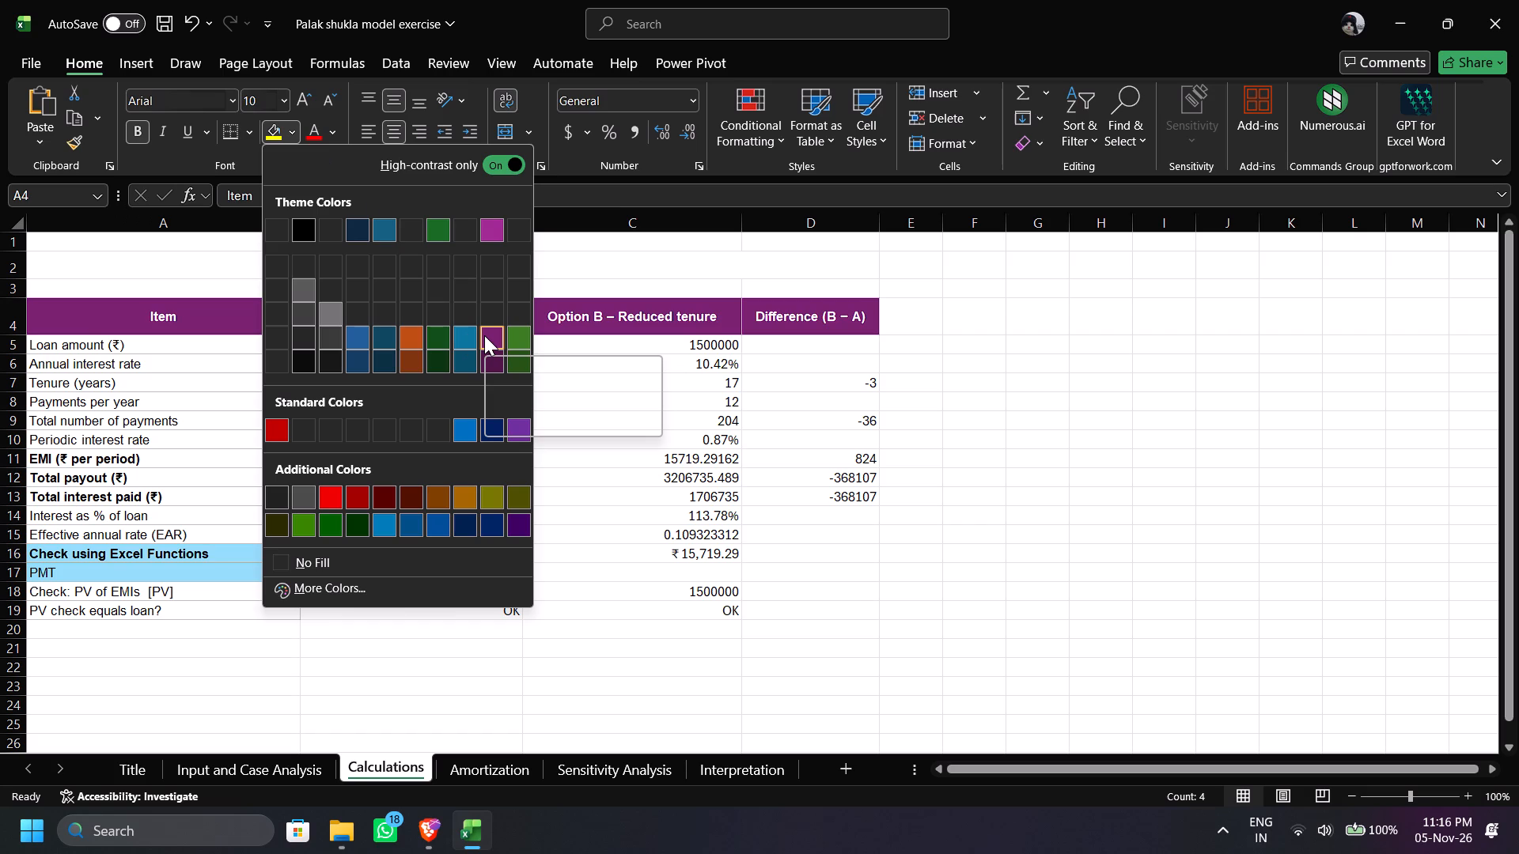
pyautogui.click(484, 237)
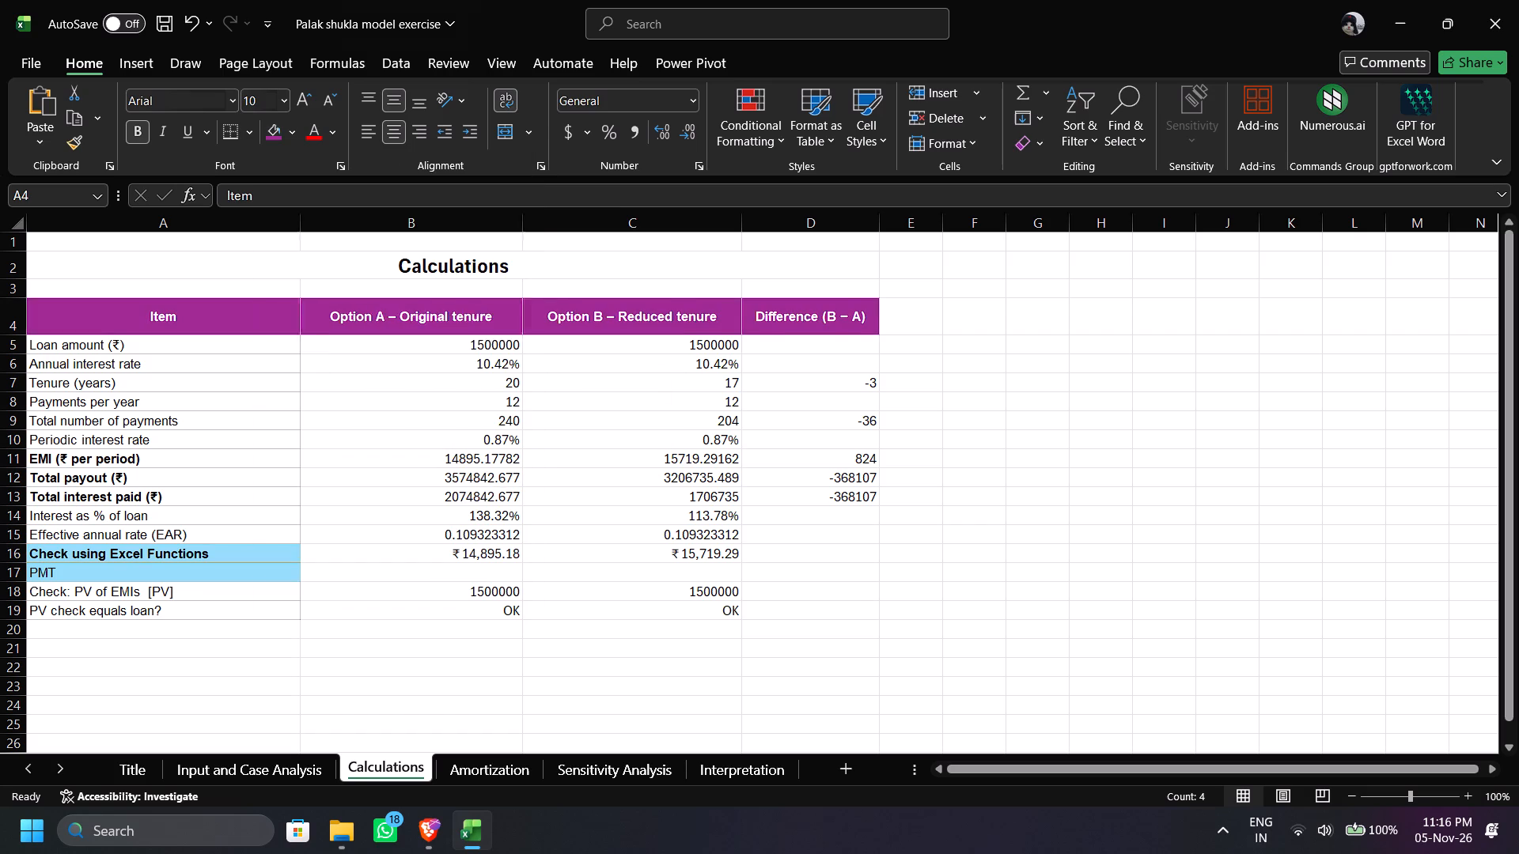
# Show all fill colours and shade the Calculations cells A16:A17 with the lightest purple tint.
pyautogui.moveTo(91, 561); pyautogui.dragTo(234, 569)
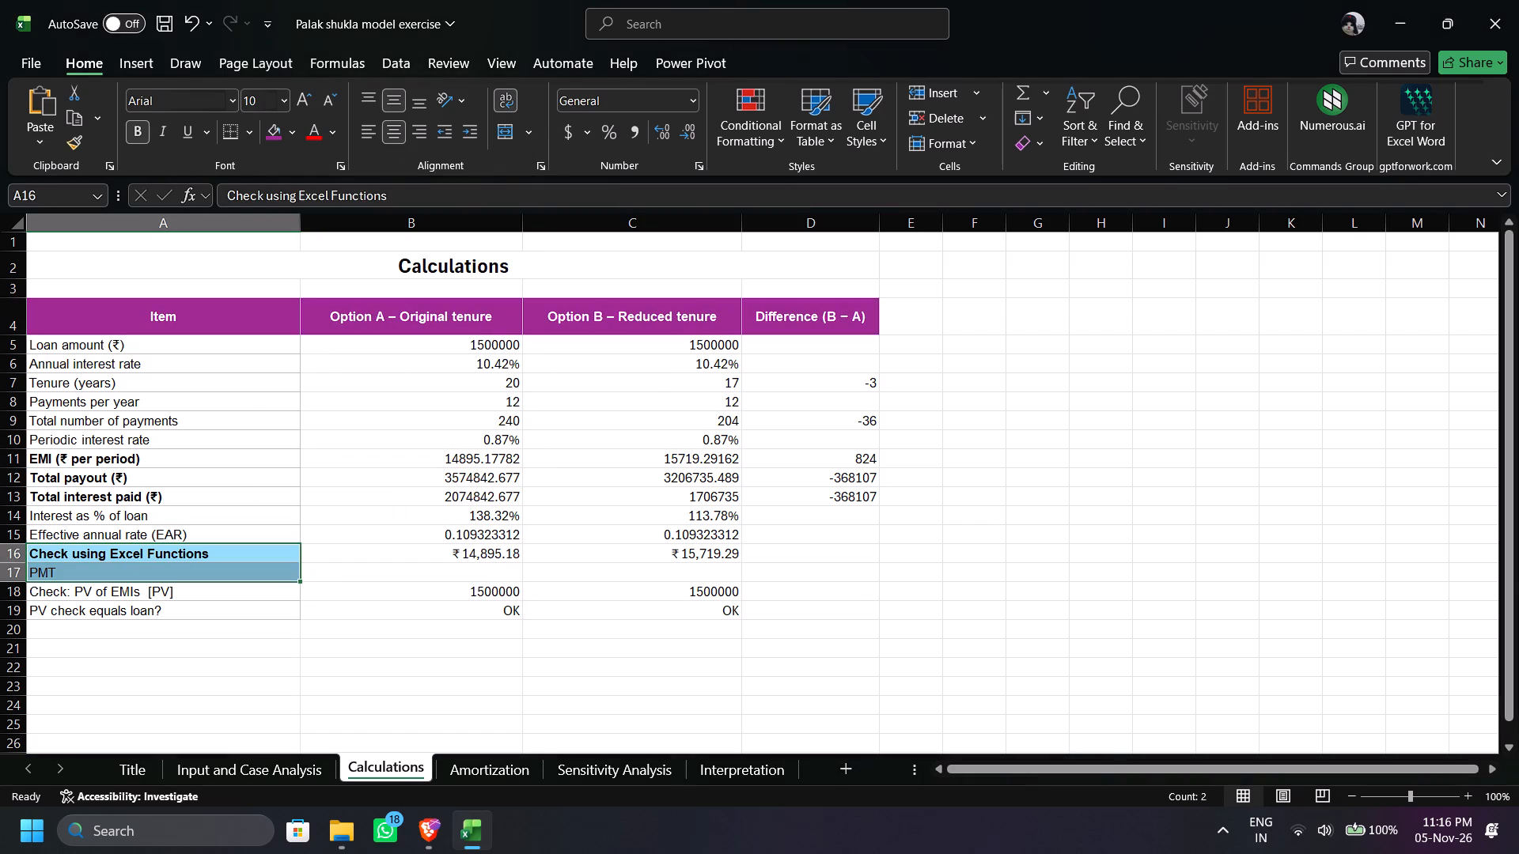
pyautogui.click(295, 131)
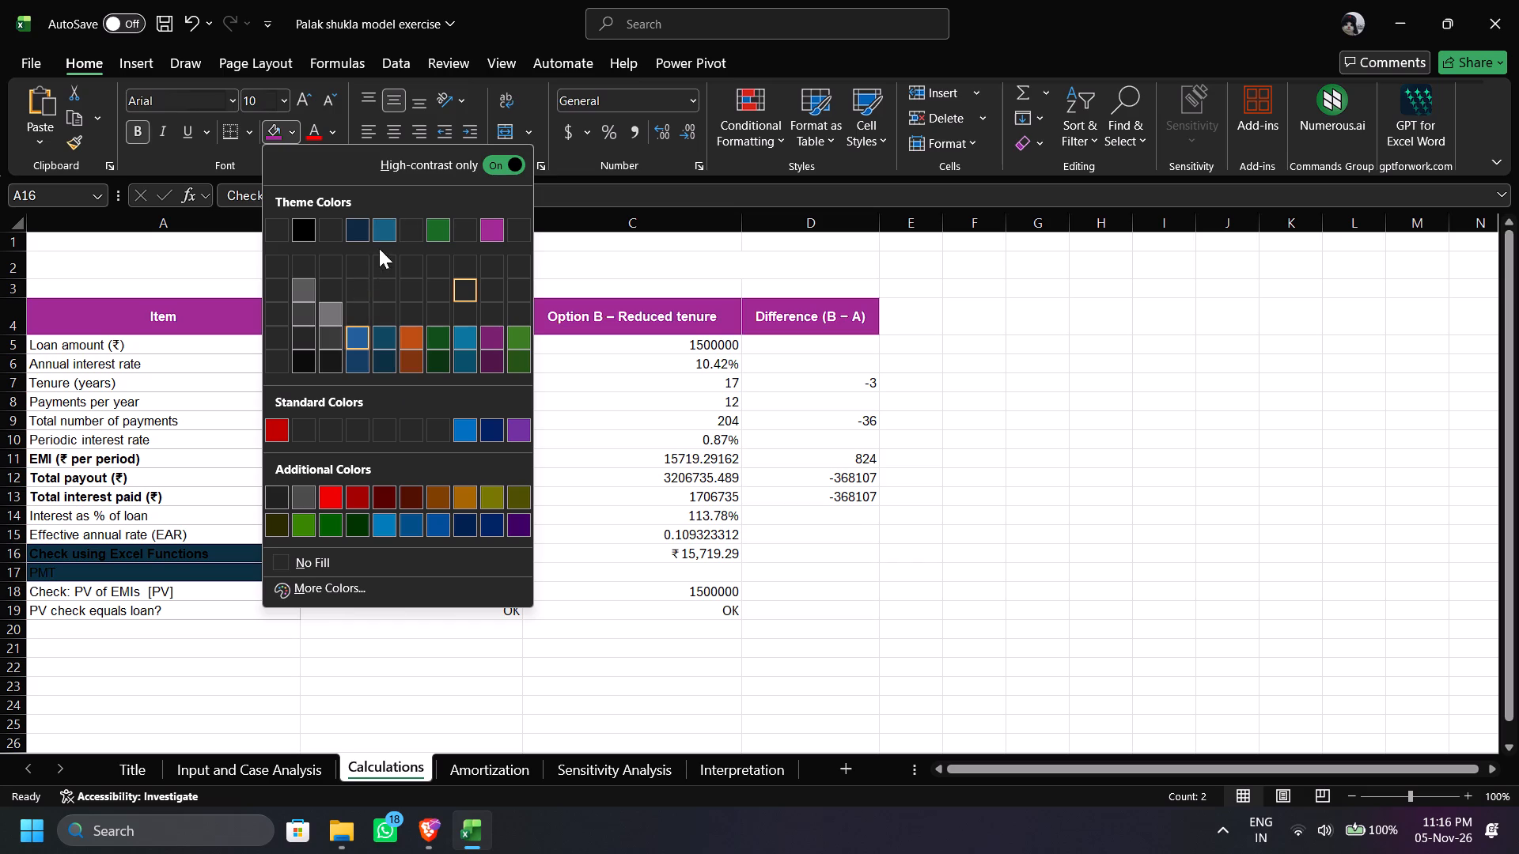
pyautogui.click(502, 165)
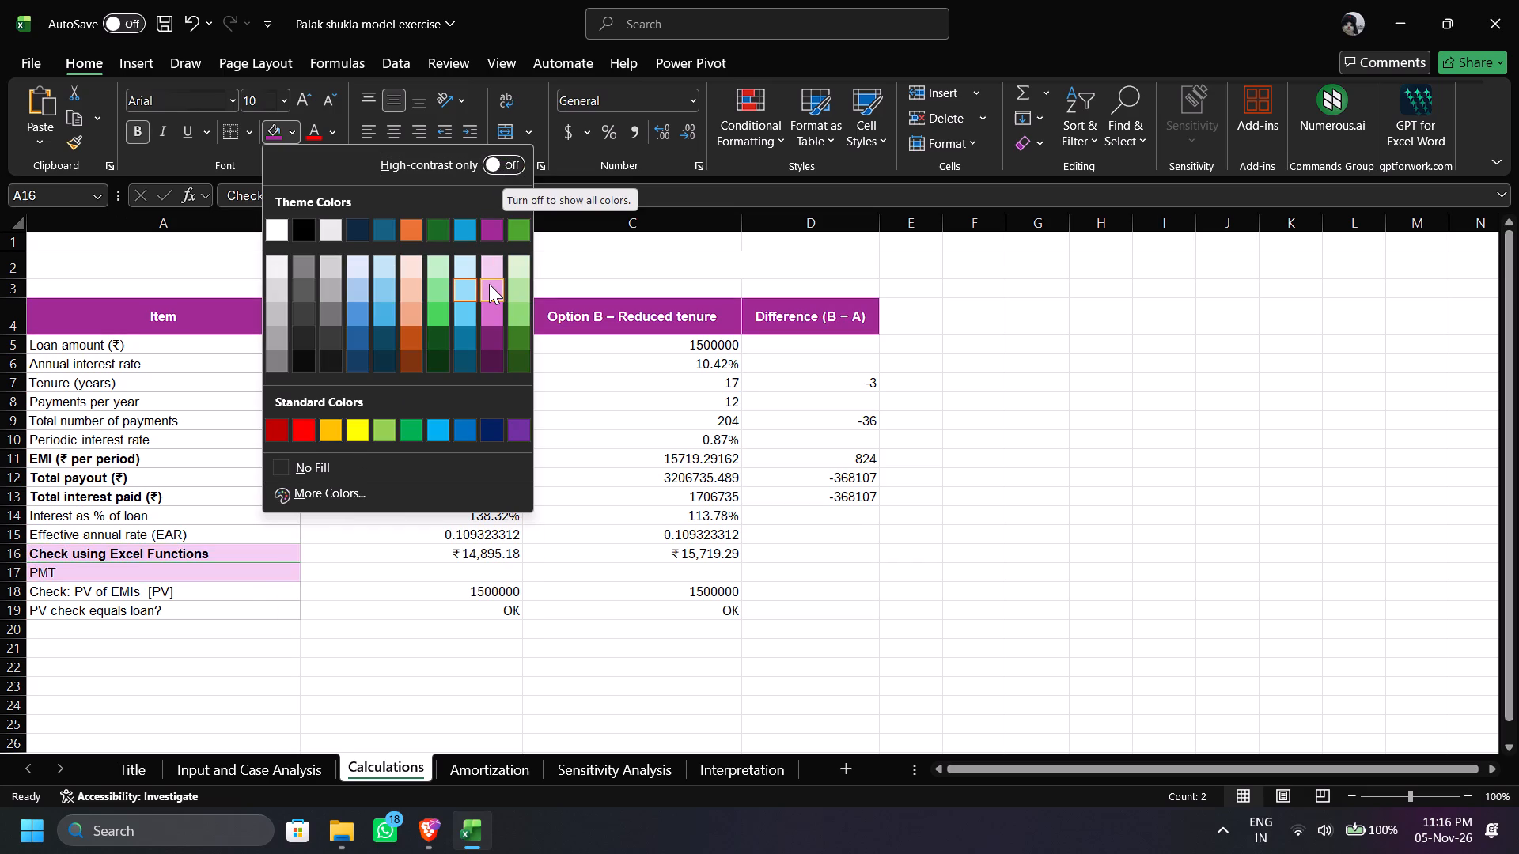
pyautogui.click(486, 260)
pyautogui.click(705, 458)
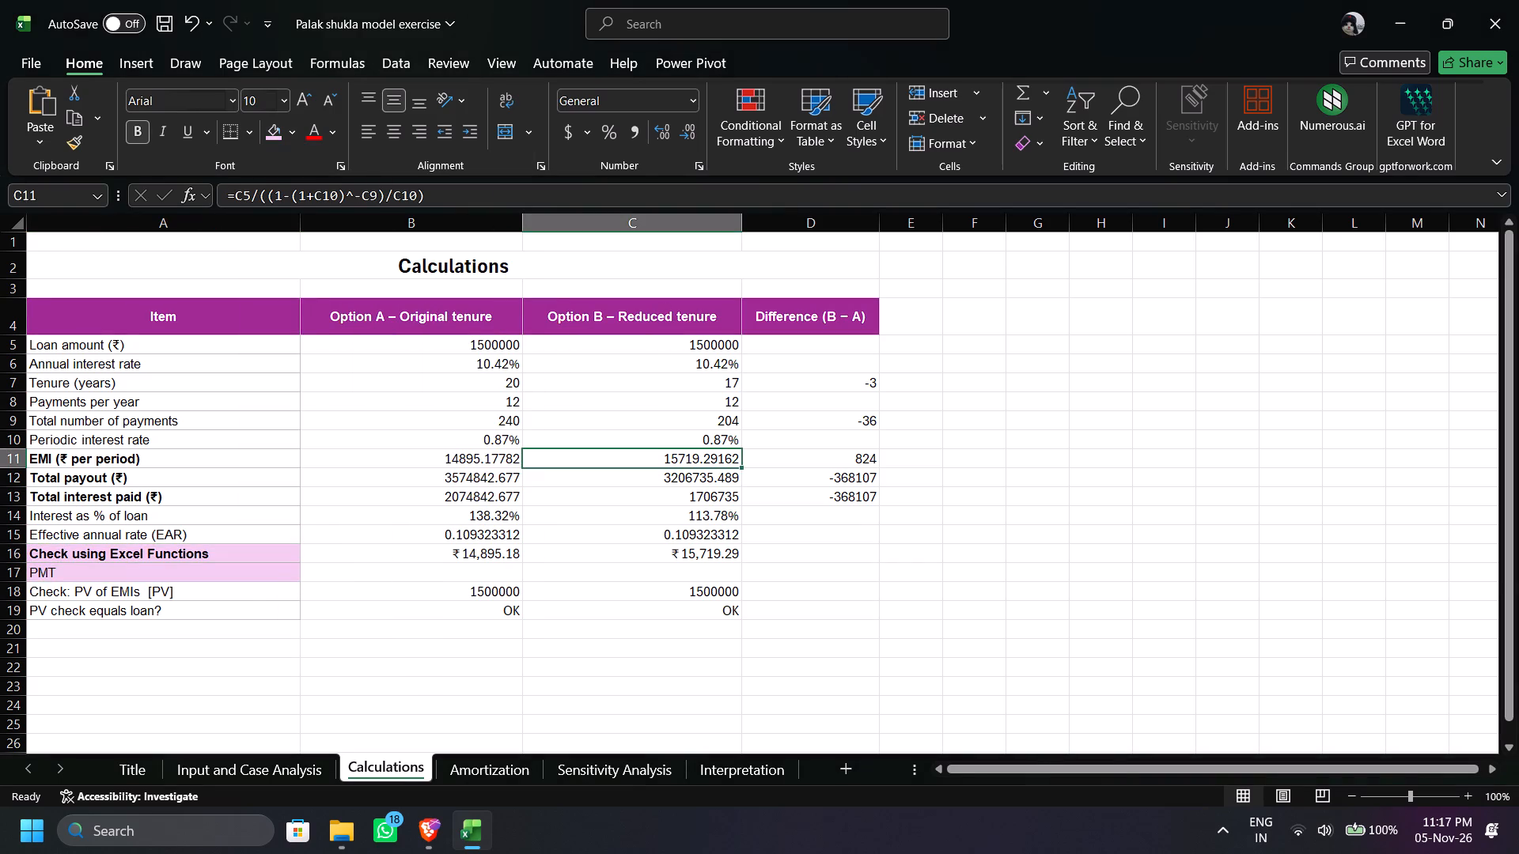
# Fill the Input and Value header cells on the Input and Case Analysis sheet with the purple theme colour.
pyautogui.click(317, 769)
pyautogui.moveTo(144, 315); pyautogui.dragTo(169, 315)
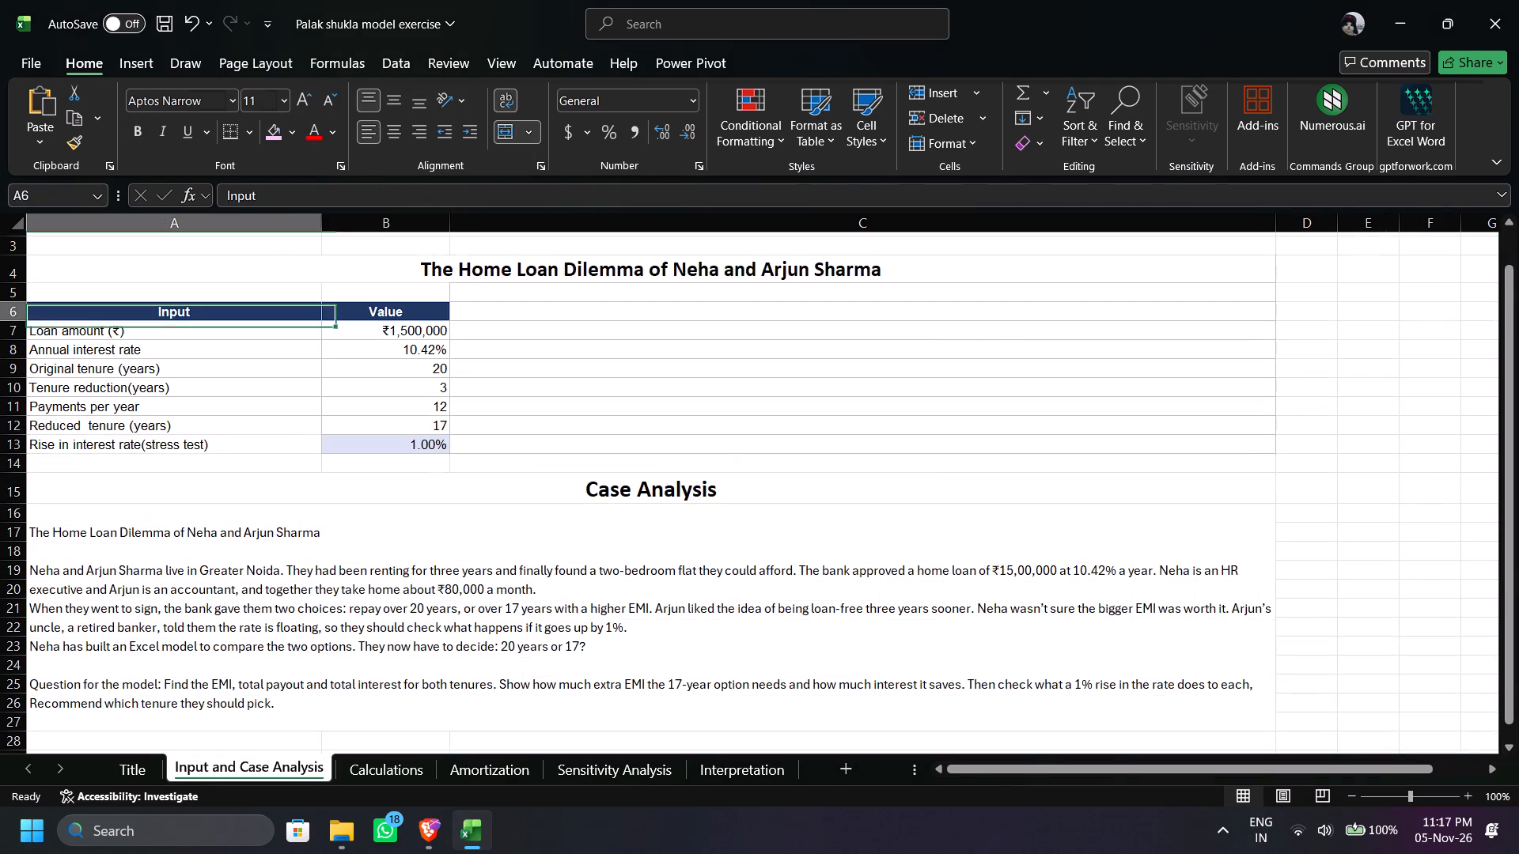
pyautogui.moveTo(169, 315); pyautogui.dragTo(358, 314)
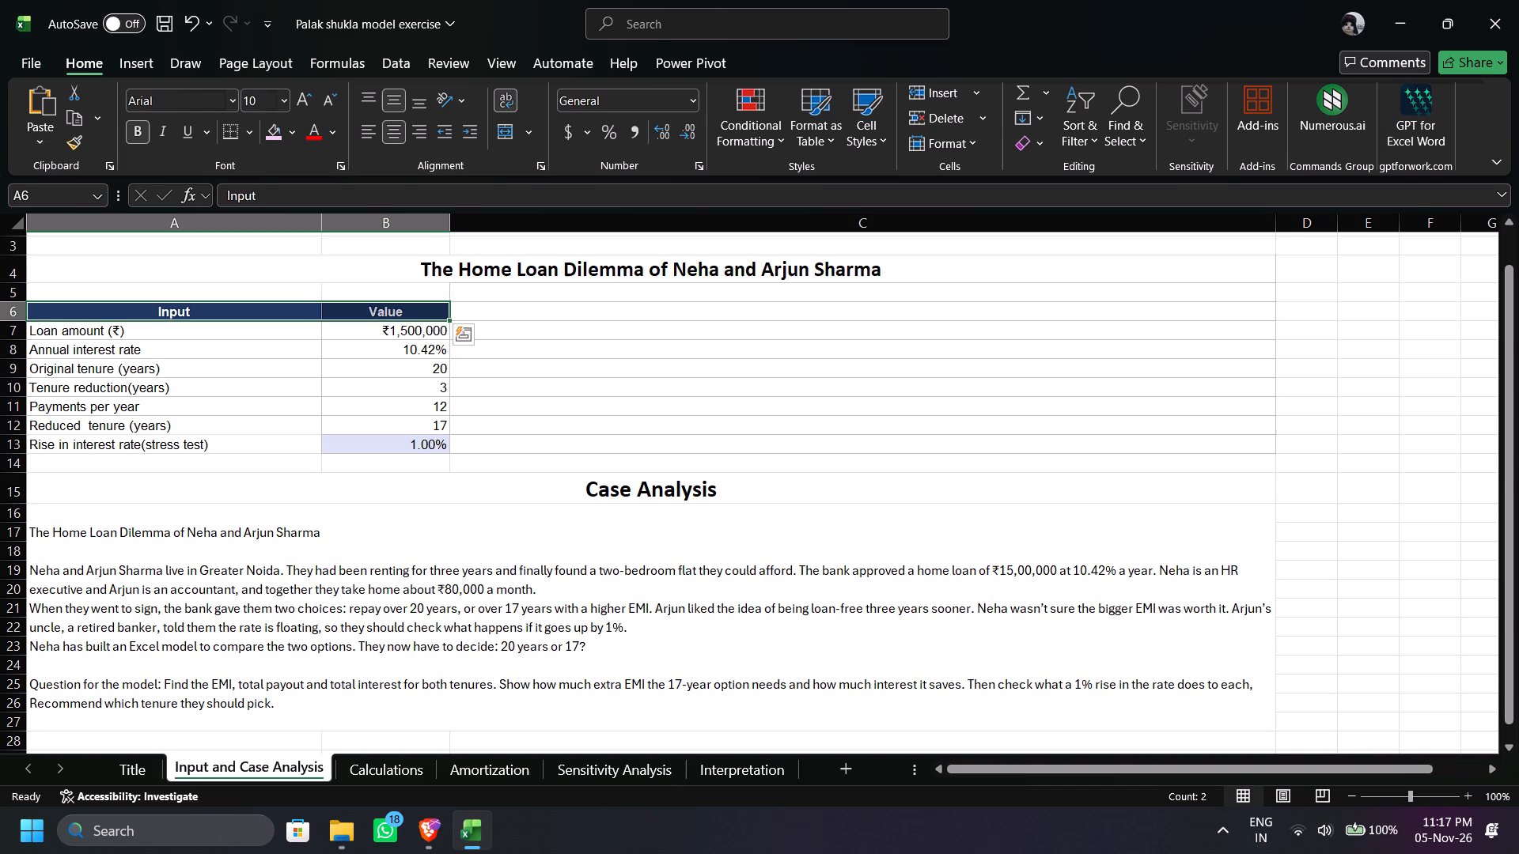
pyautogui.click(290, 130)
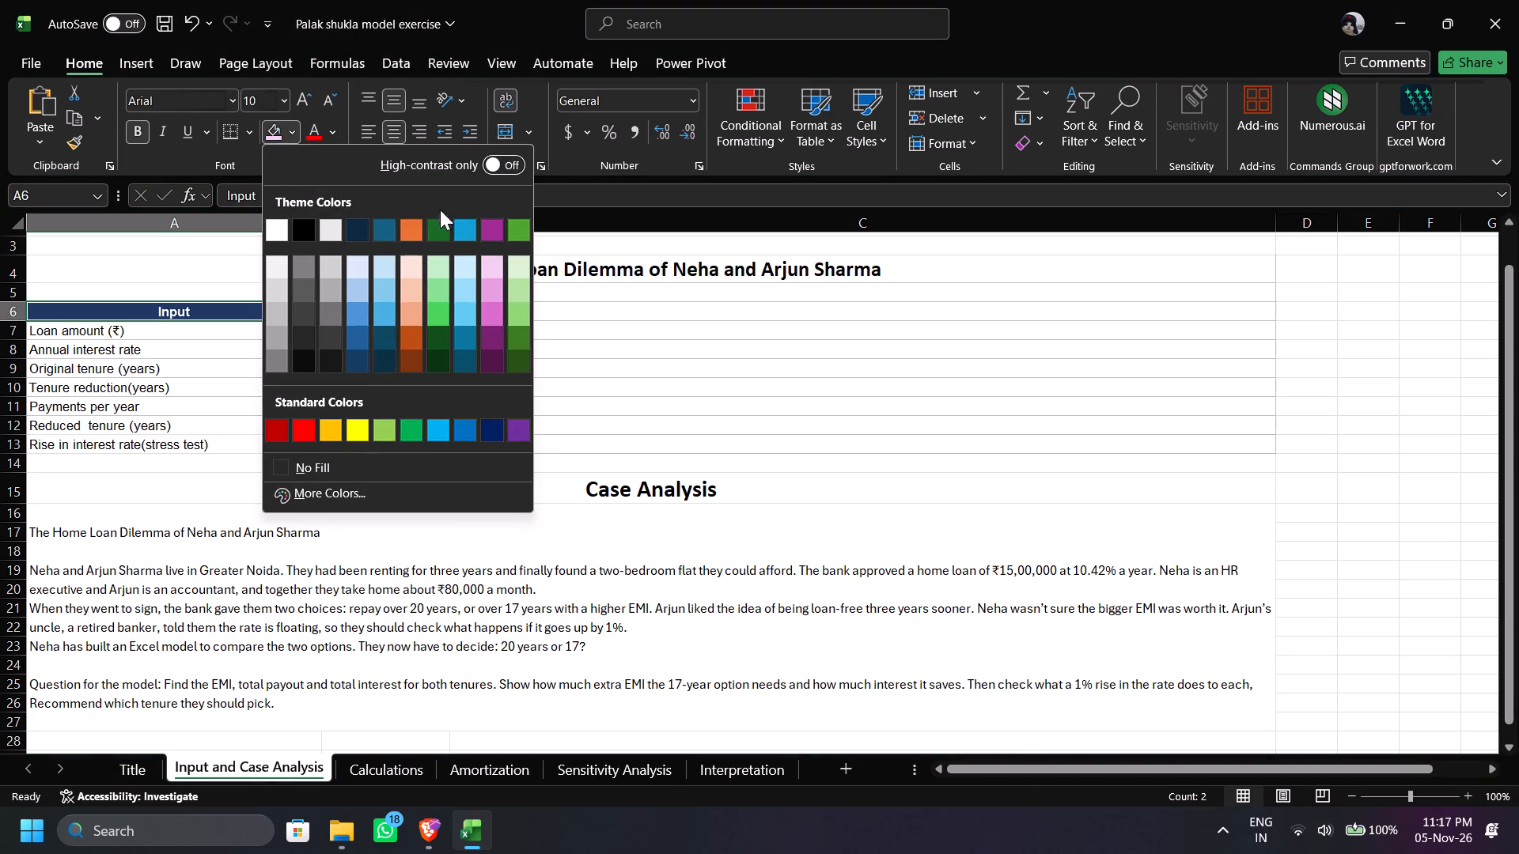
pyautogui.click(490, 223)
# Shade the stress-test rate rise value in B13 with the lightest purple tint.
pyautogui.click(396, 447)
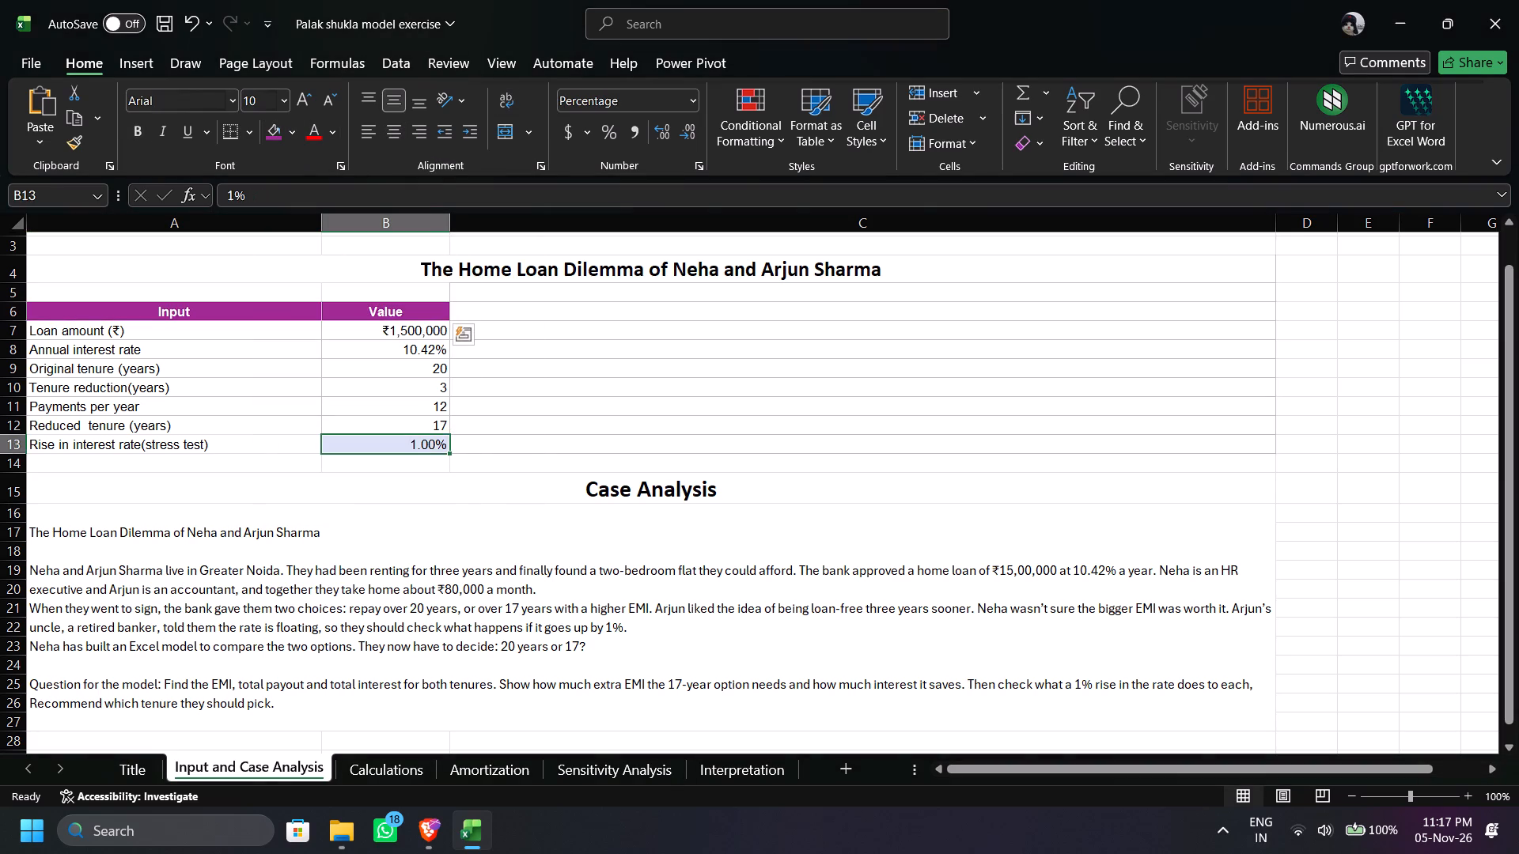
pyautogui.click(291, 134)
pyautogui.click(481, 269)
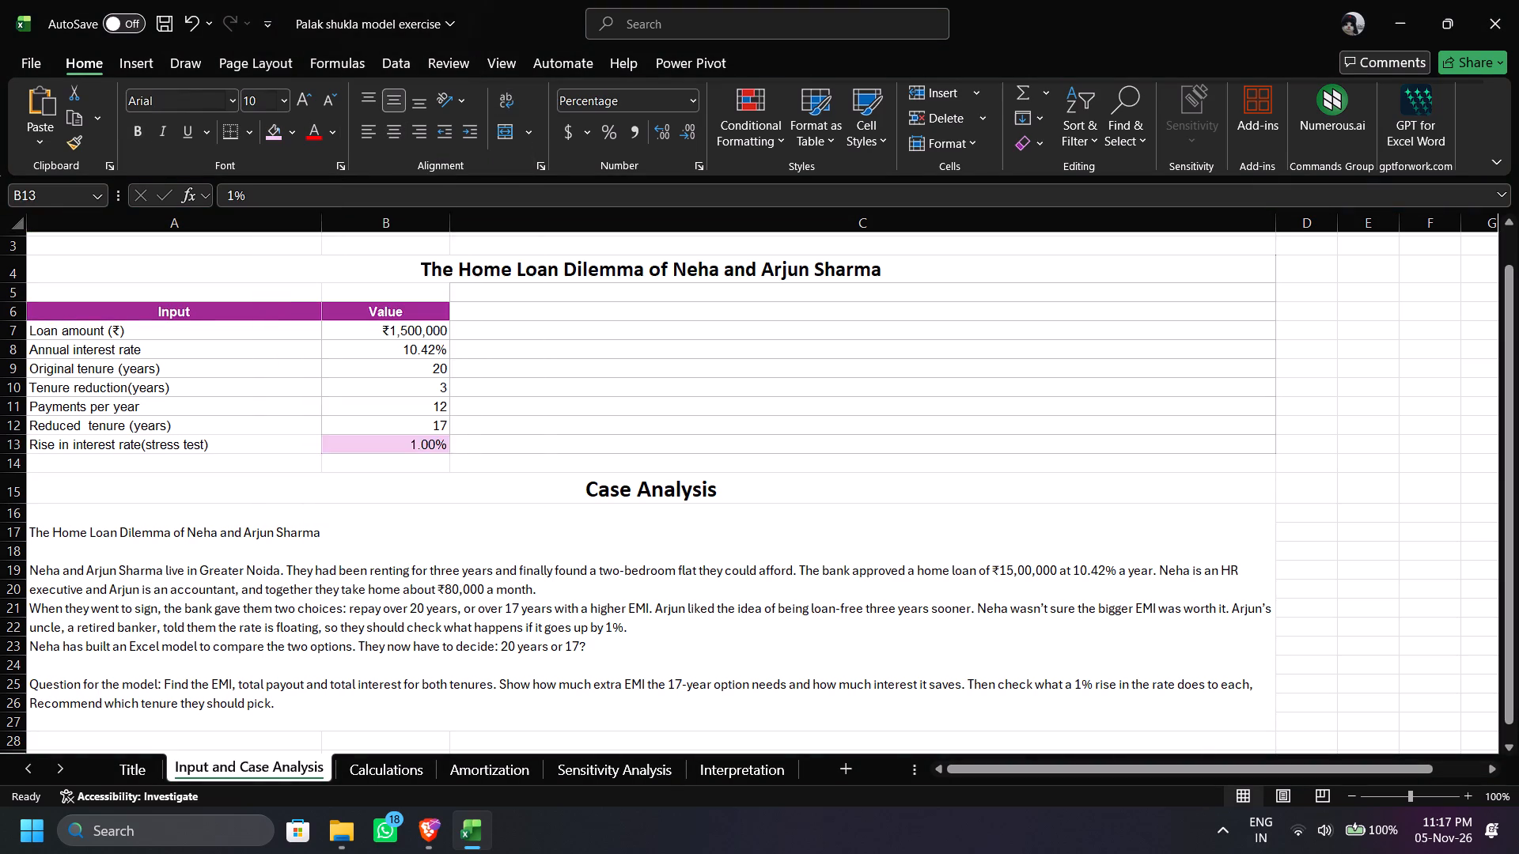
pyautogui.click(589, 362)
pyautogui.scroll(-3, 377, 633)
pyautogui.scroll(4, 377, 633)
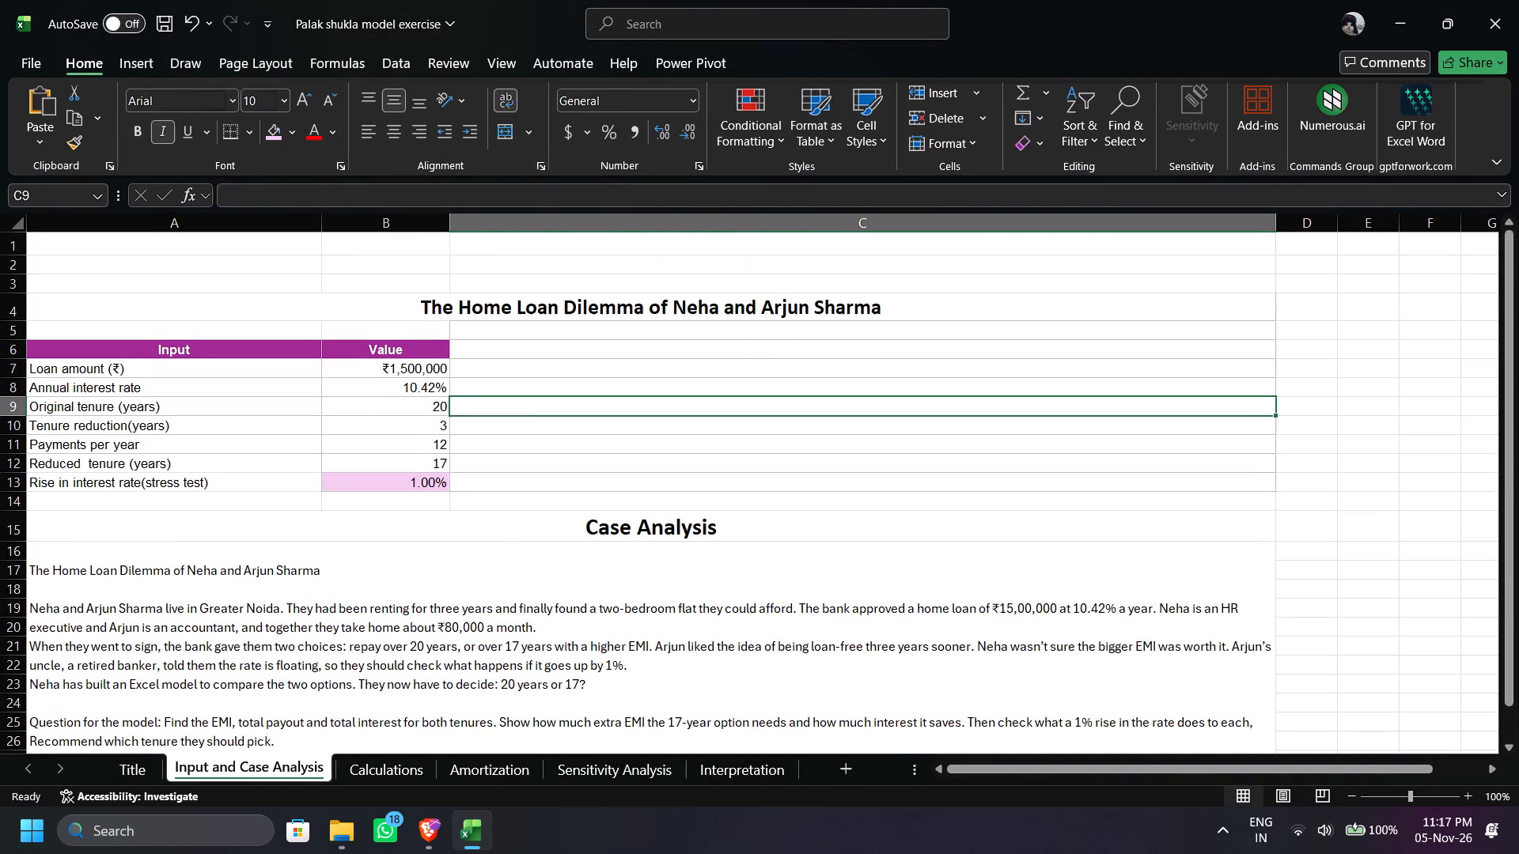
pyautogui.scroll(-1, 377, 633)
# Fill the header rows of both amortization tables, 20-year and 17-year, with the purple theme colour.
pyautogui.click(386, 770)
pyautogui.click(473, 760)
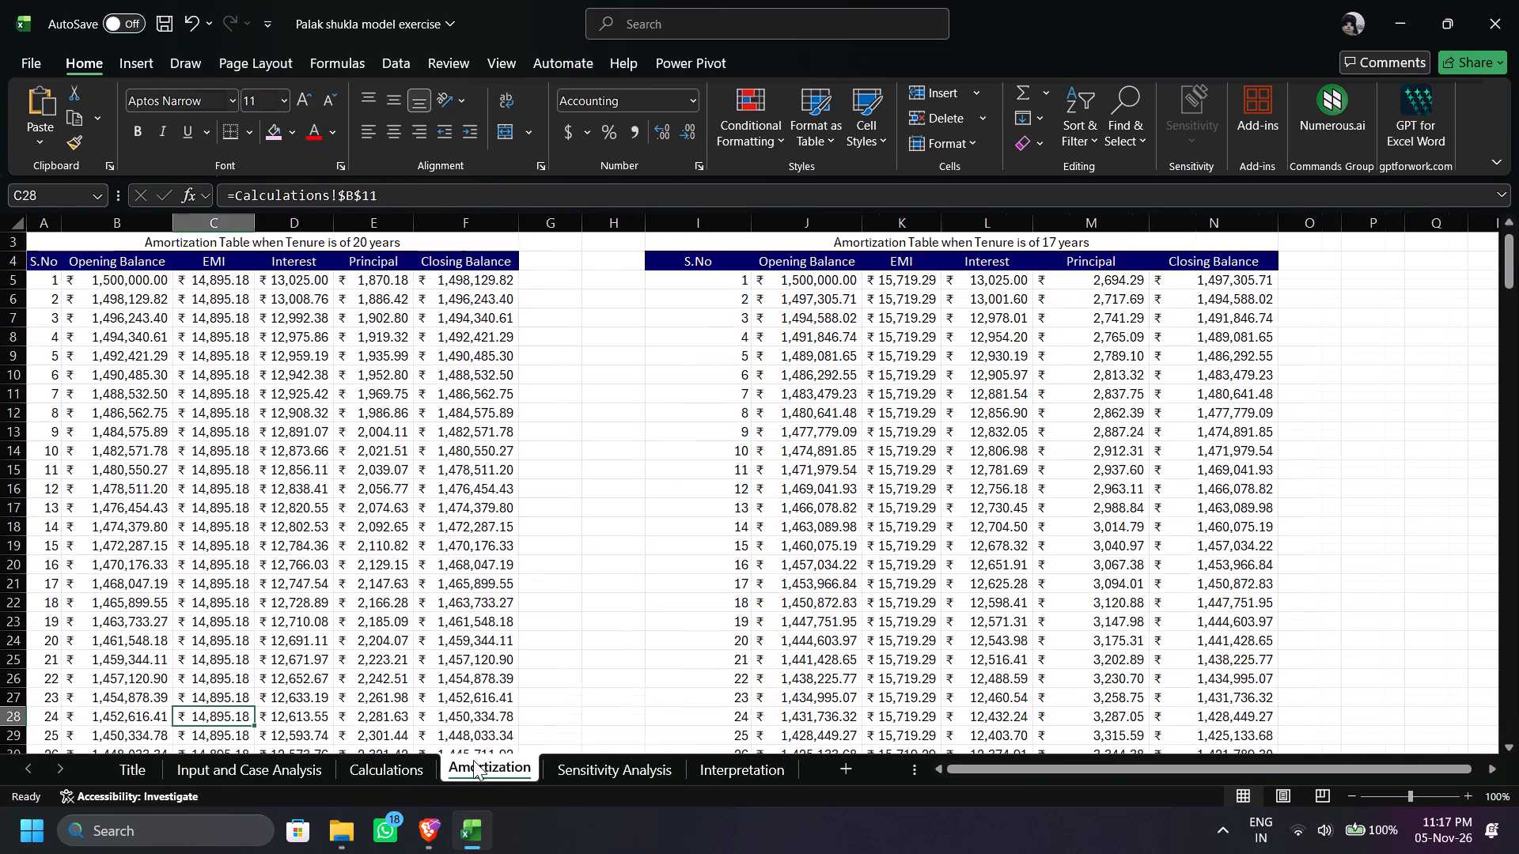
pyautogui.moveTo(53, 259); pyautogui.dragTo(478, 256)
pyautogui.click(299, 129)
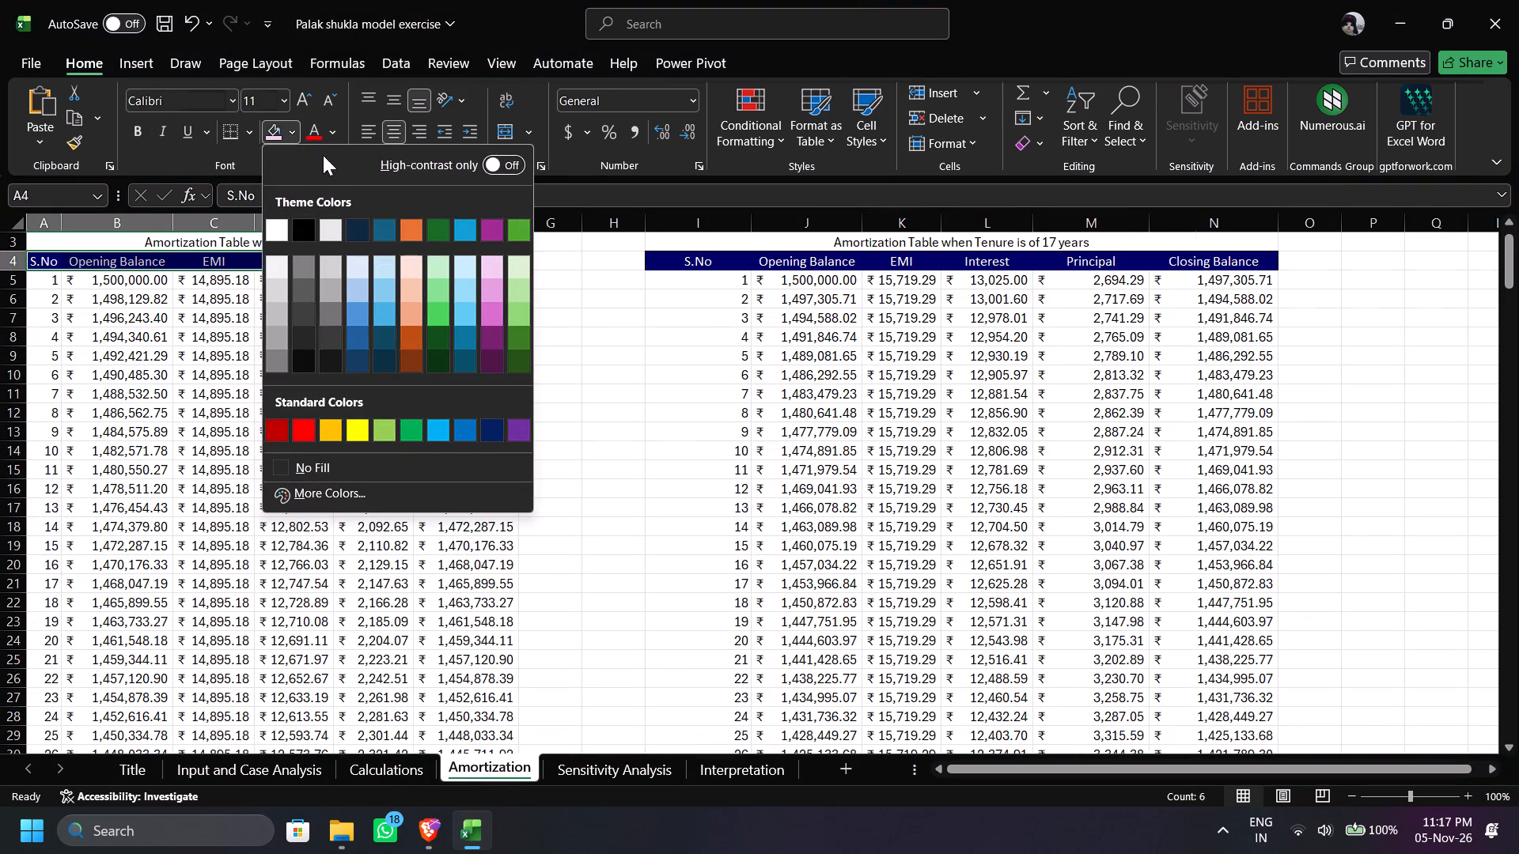
pyautogui.click(487, 229)
pyautogui.moveTo(663, 261); pyautogui.dragTo(1259, 263)
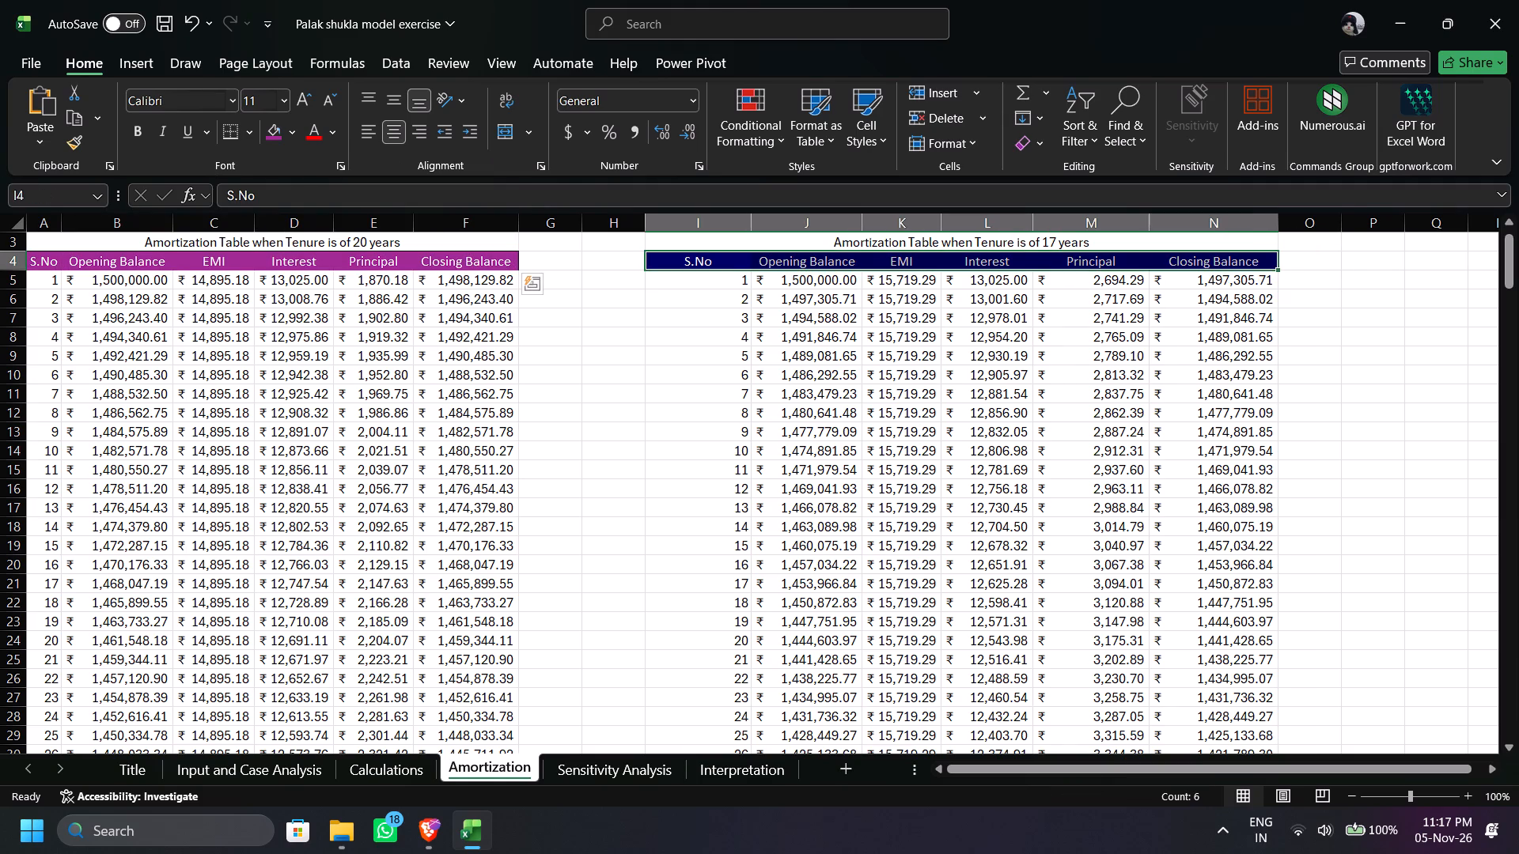
pyautogui.click(265, 131)
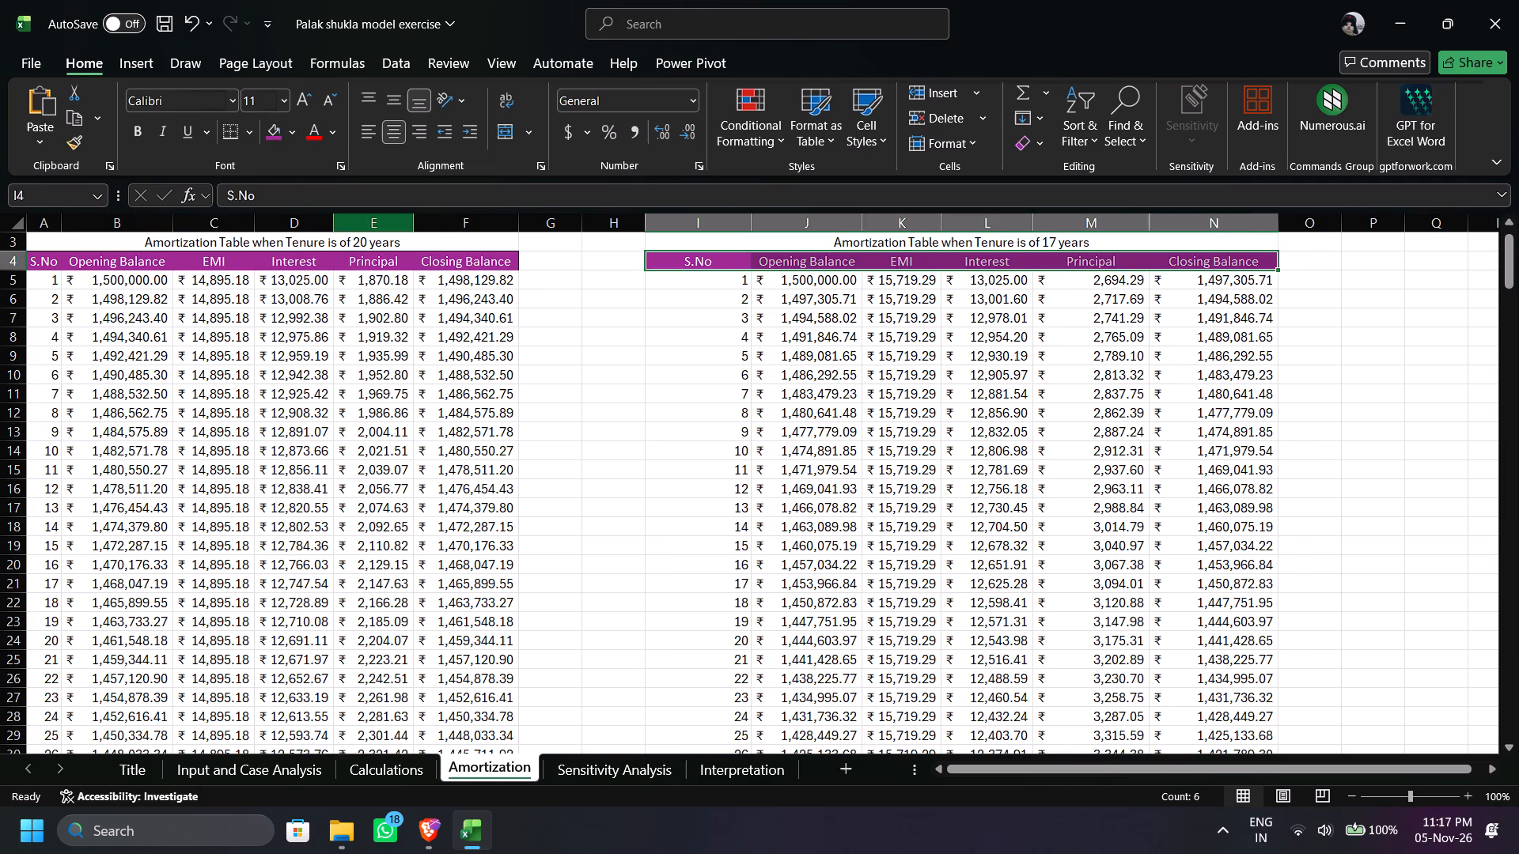
# Make the header rows of both amortization tables bold.
pyautogui.hotkey('ctrl', 'b')
pyautogui.moveTo(43, 267); pyautogui.dragTo(456, 266)
pyautogui.hotkey('ctrl', 'b')
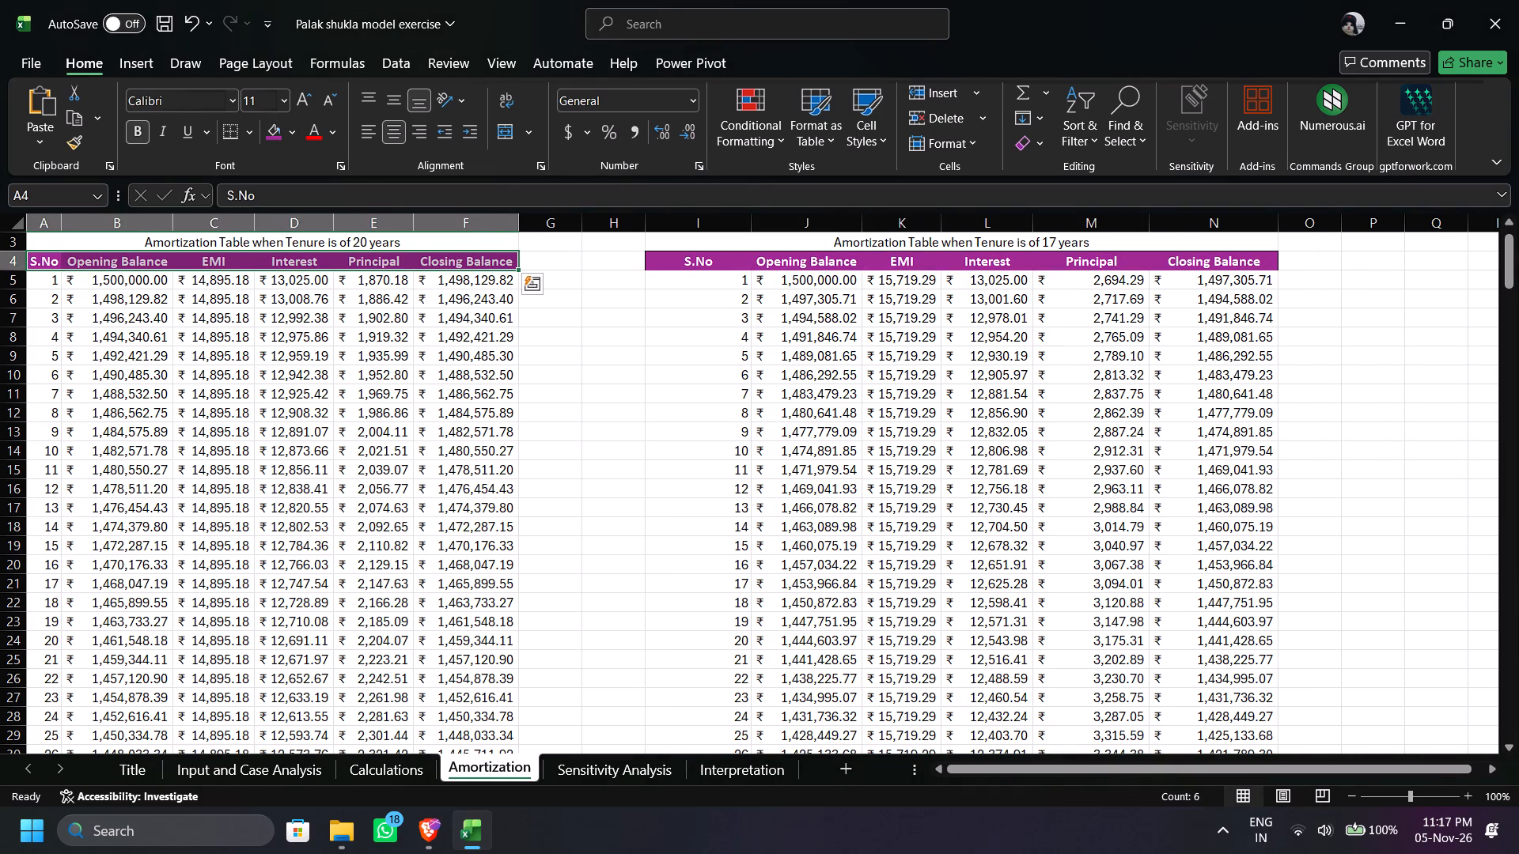
pyautogui.click(581, 317)
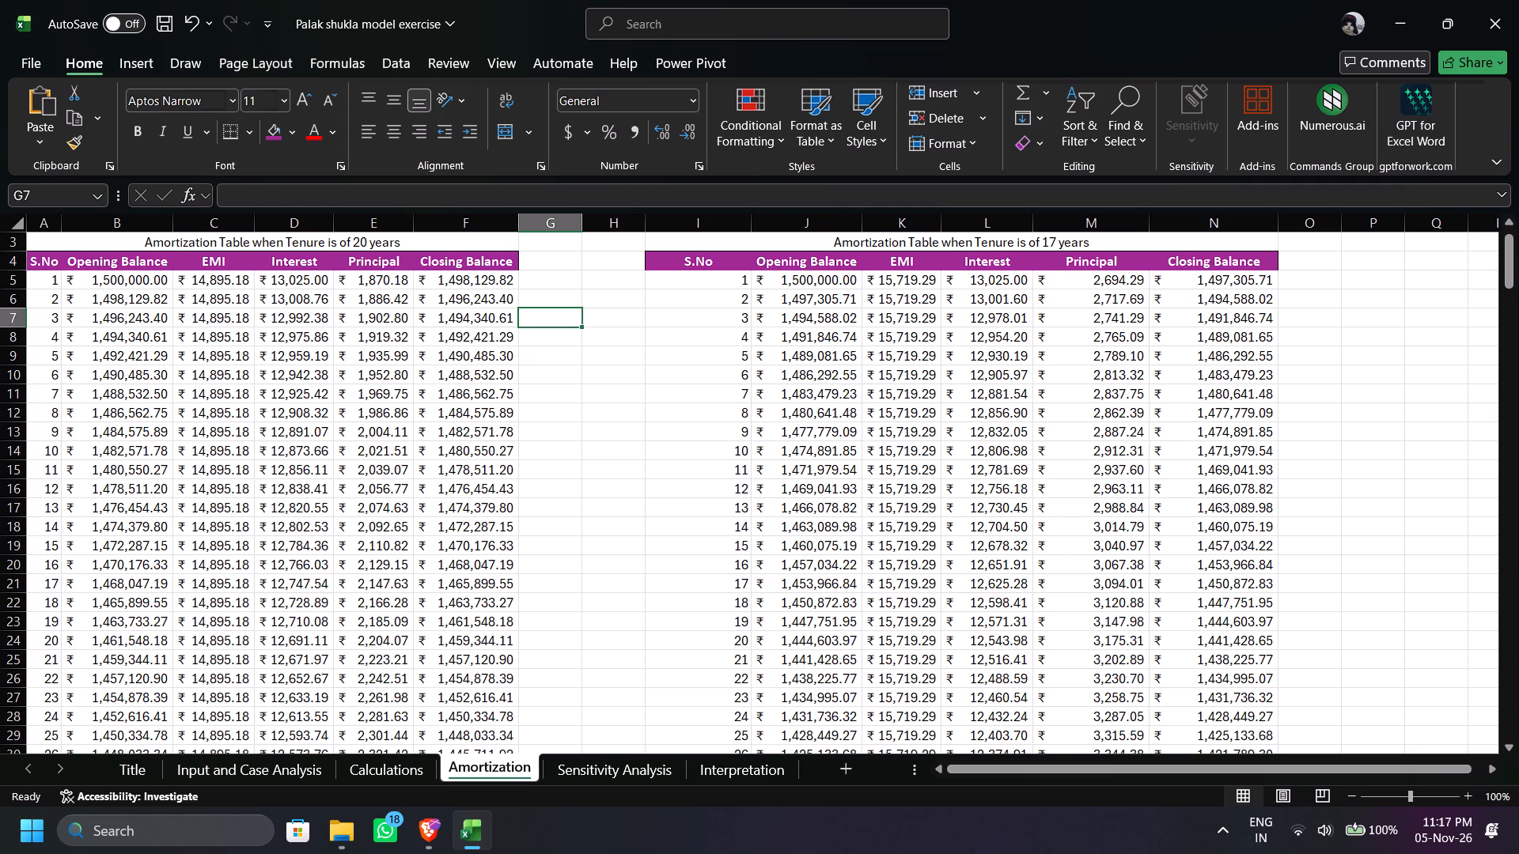
# AutoFit the width of every column on the Amortization sheet.
pyautogui.click(21, 221)
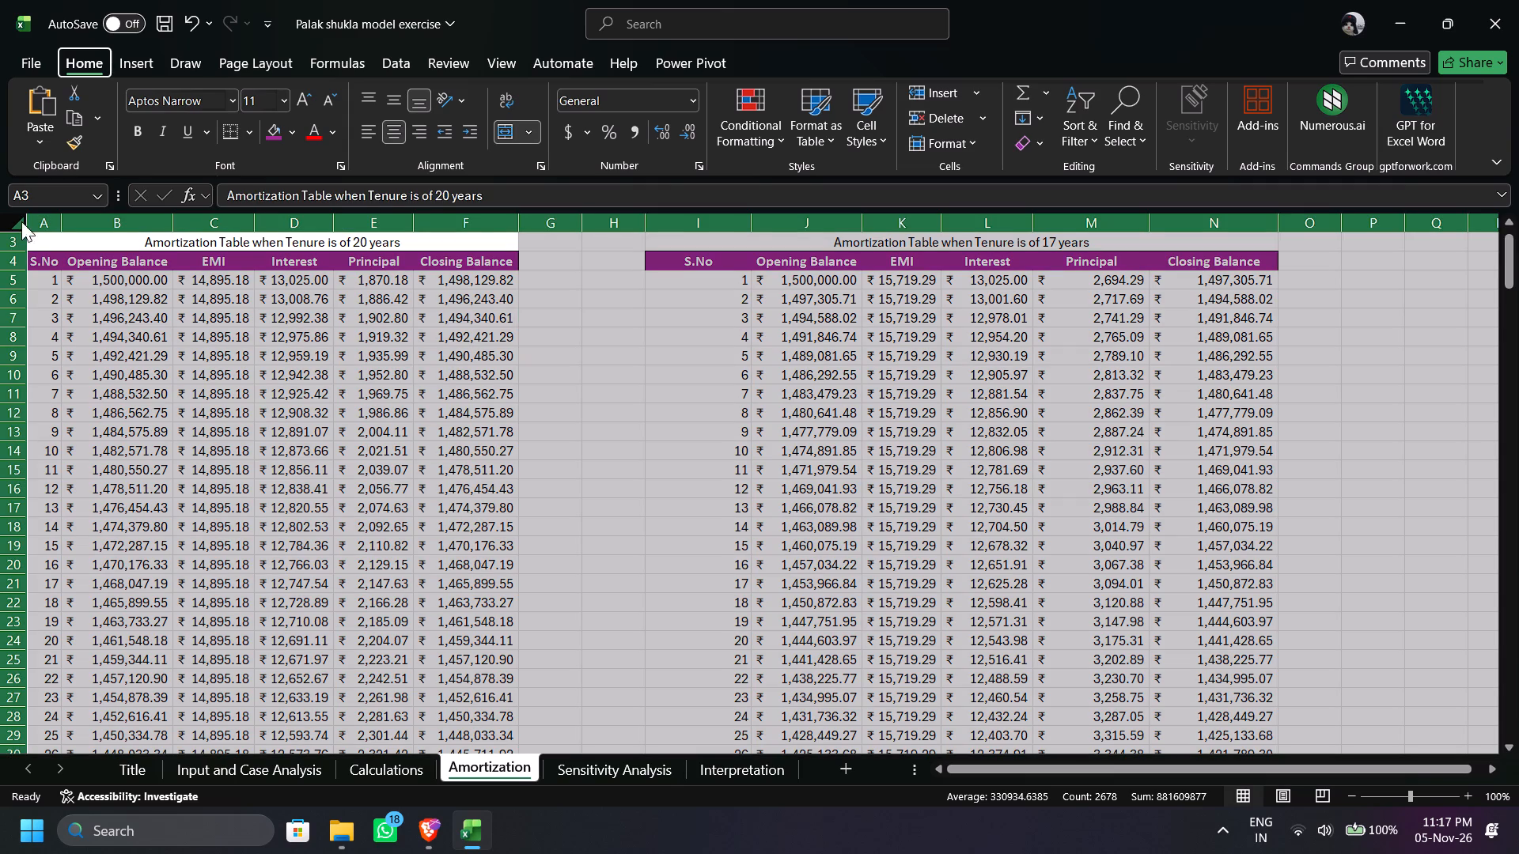
pyautogui.write('hoi')
pyautogui.click(741, 442)
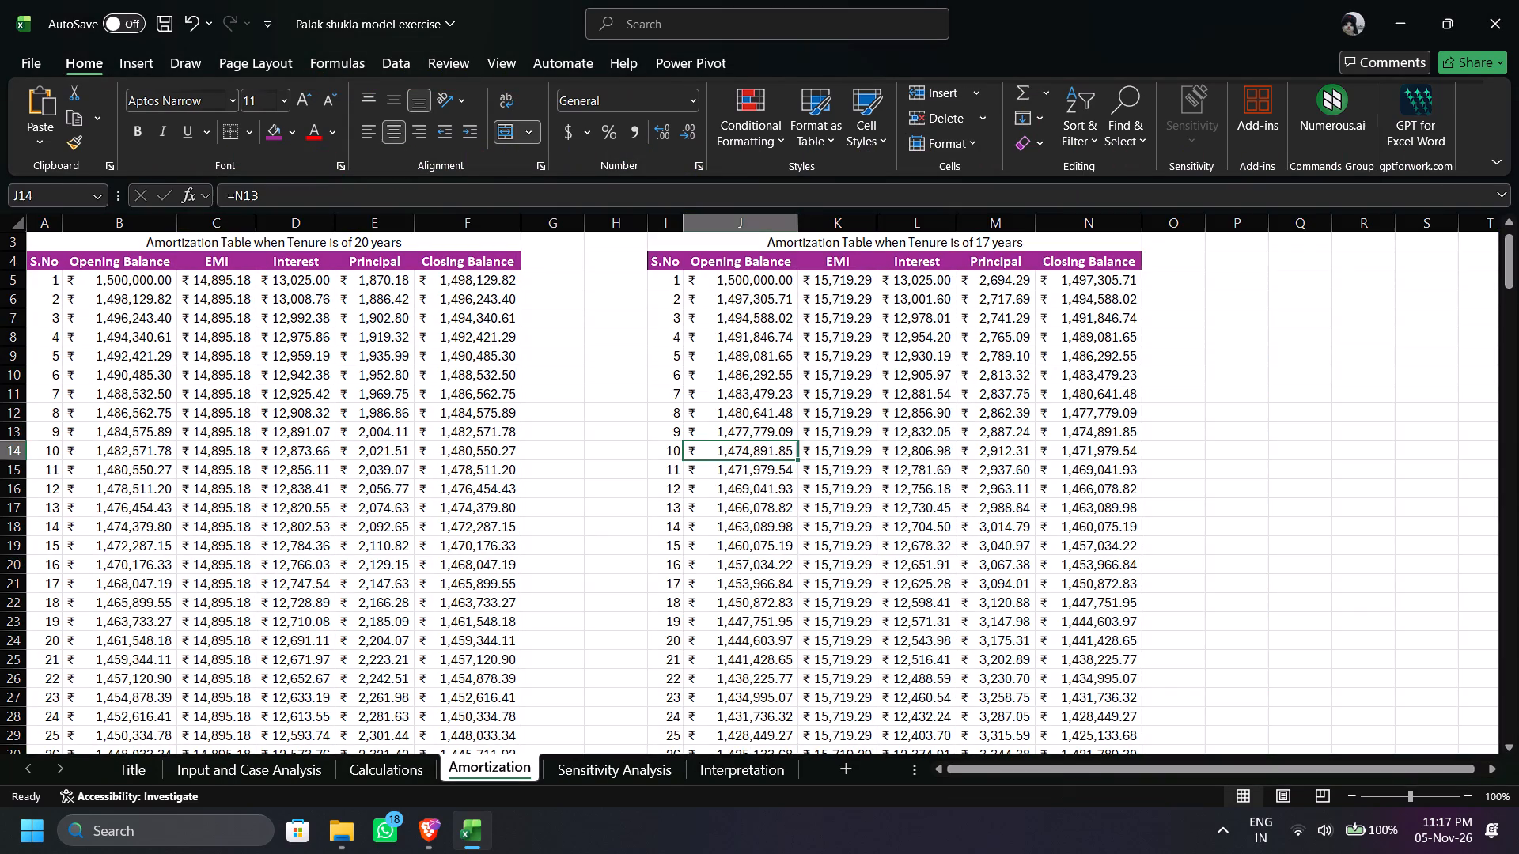
# Fill the header row A5:H5 of the interest-rate table on the Sensitivity Analysis sheet with purple.
pyautogui.click(585, 769)
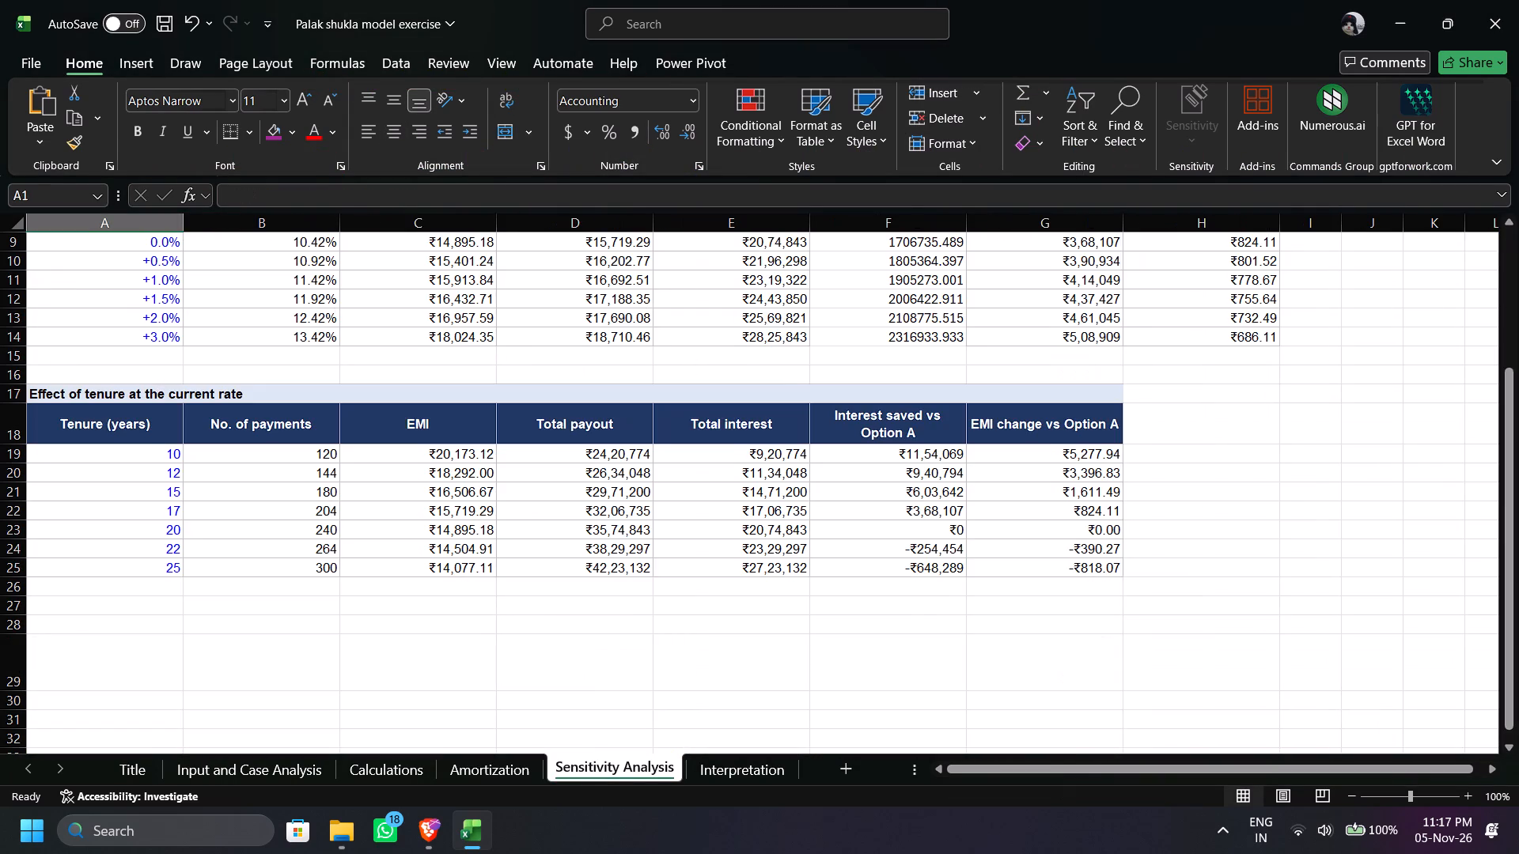
pyautogui.scroll(4, 448, 665)
pyautogui.moveTo(140, 273); pyautogui.dragTo(239, 296)
pyautogui.click(193, 303)
pyautogui.moveTo(148, 308); pyautogui.dragTo(1217, 301)
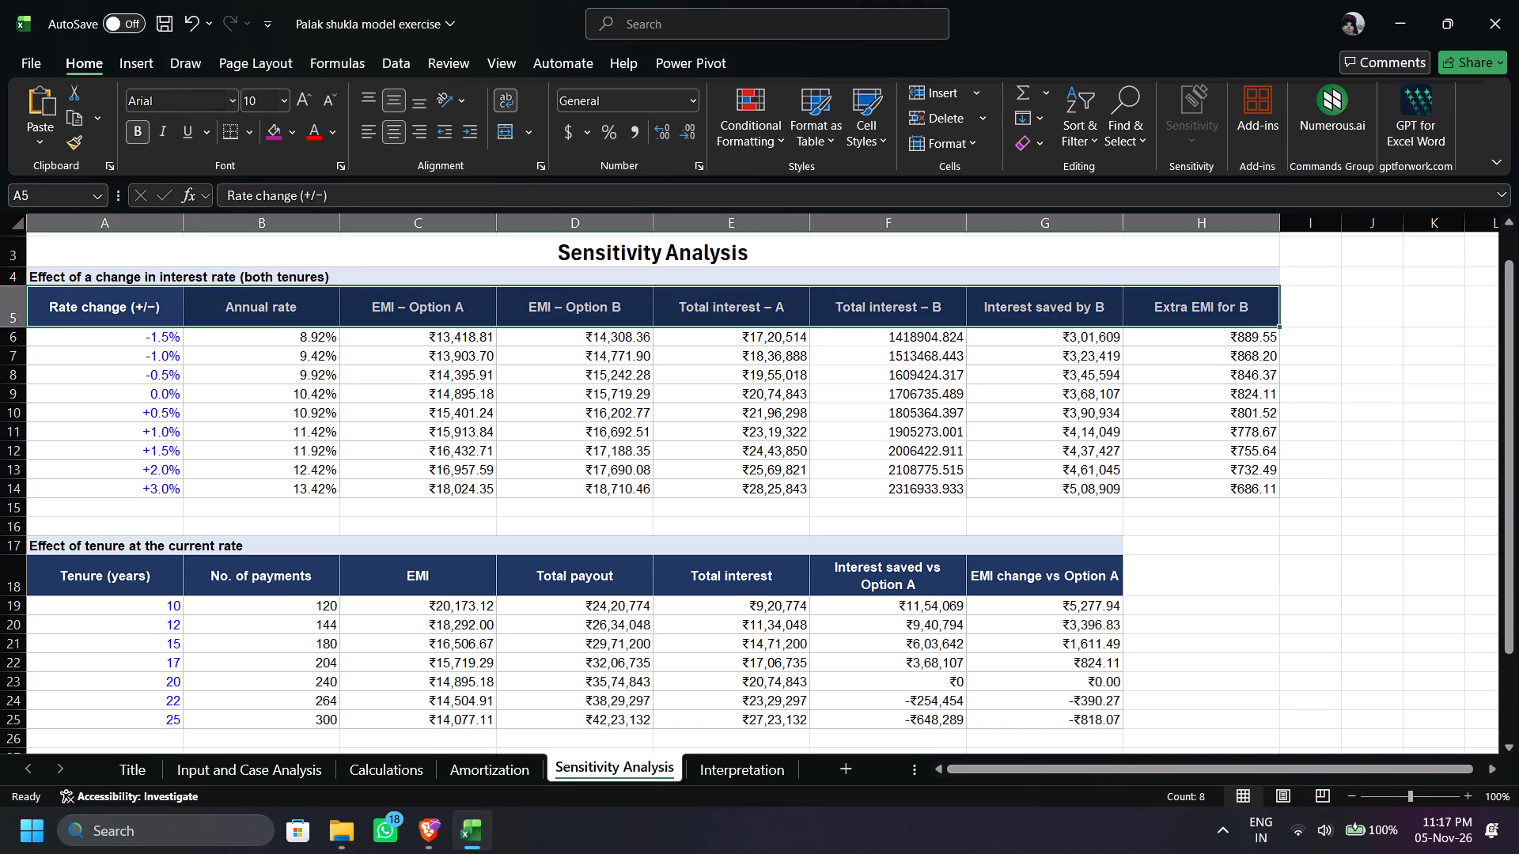
pyautogui.click(268, 127)
# Shade the "Effect of a change in interest rate (both tenures)" heading with the lightest purple tint.
pyautogui.click(167, 278)
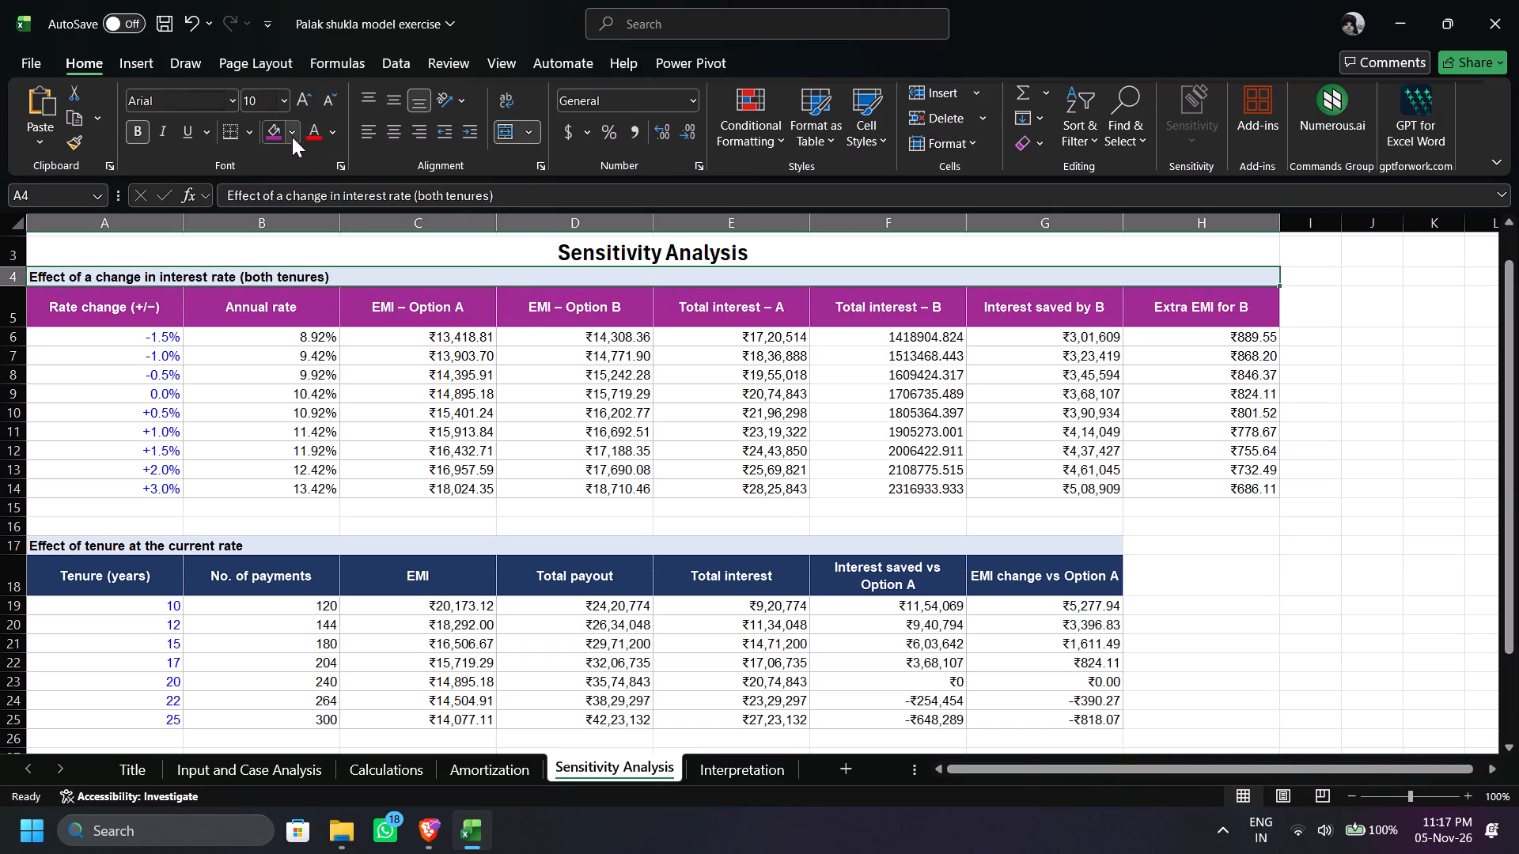
pyautogui.click(295, 130)
pyautogui.doubleClick(489, 249)
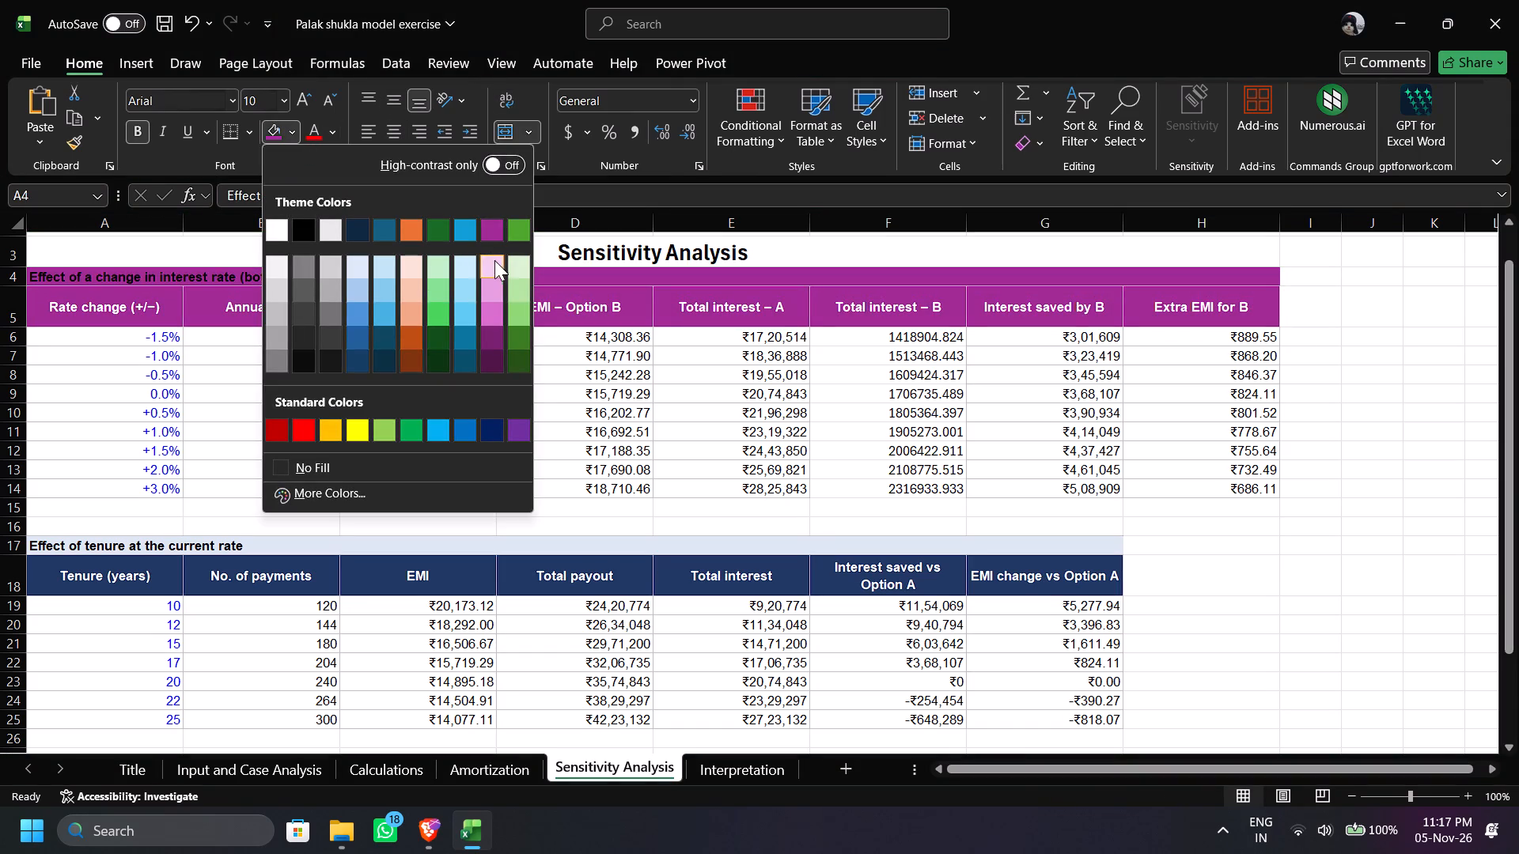
pyautogui.click(496, 261)
pyautogui.click(597, 369)
# Shade the "Effect of tenure at the current rate" heading with the same lightest purple tint.
pyautogui.moveTo(147, 549); pyautogui.dragTo(450, 555)
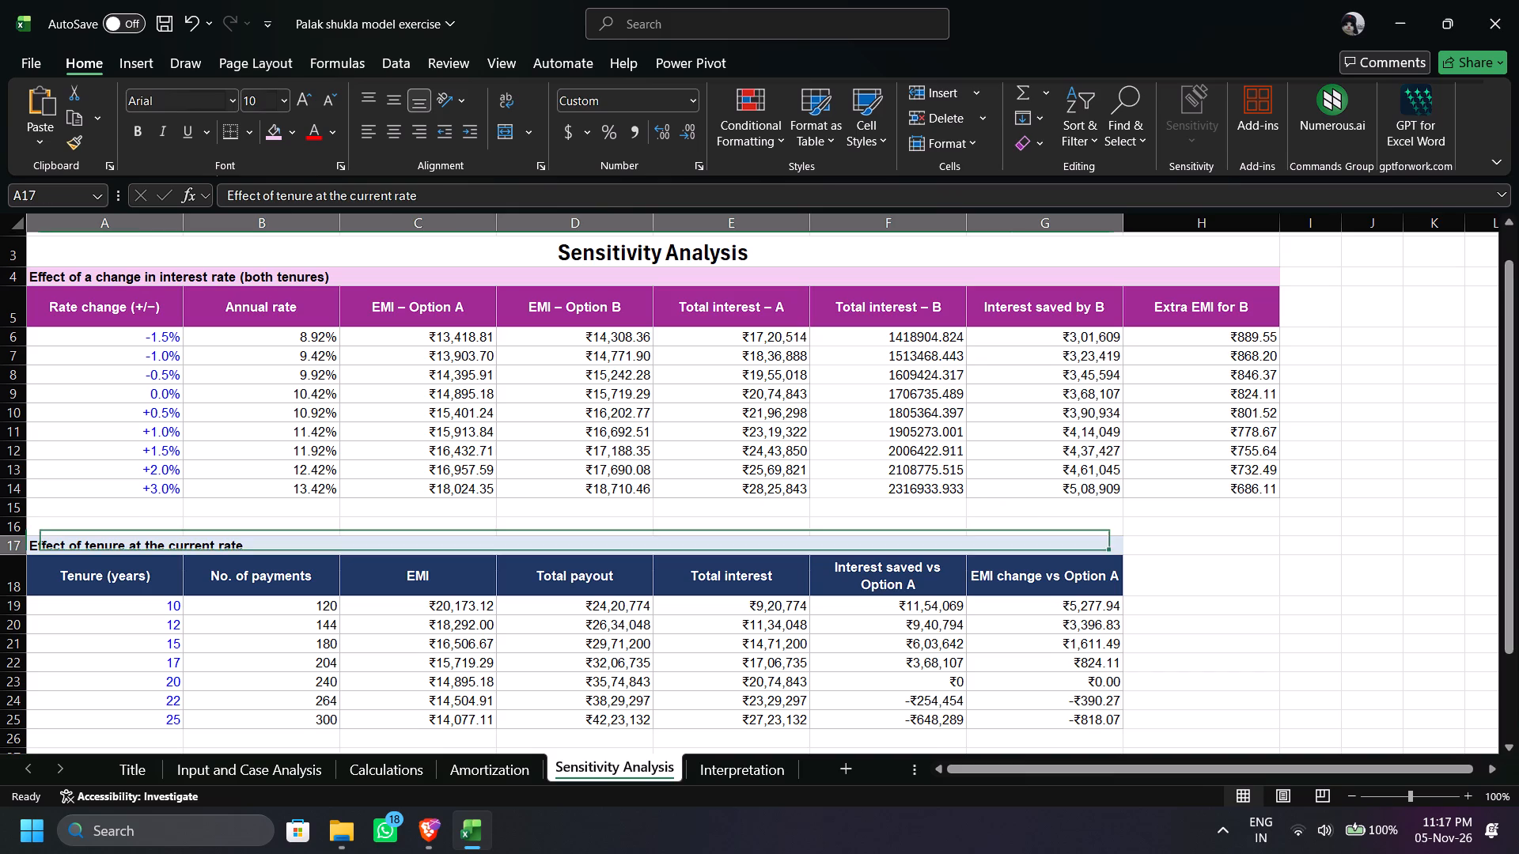
pyautogui.moveTo(450, 555); pyautogui.dragTo(466, 556)
pyautogui.click(466, 556)
pyautogui.click(282, 550)
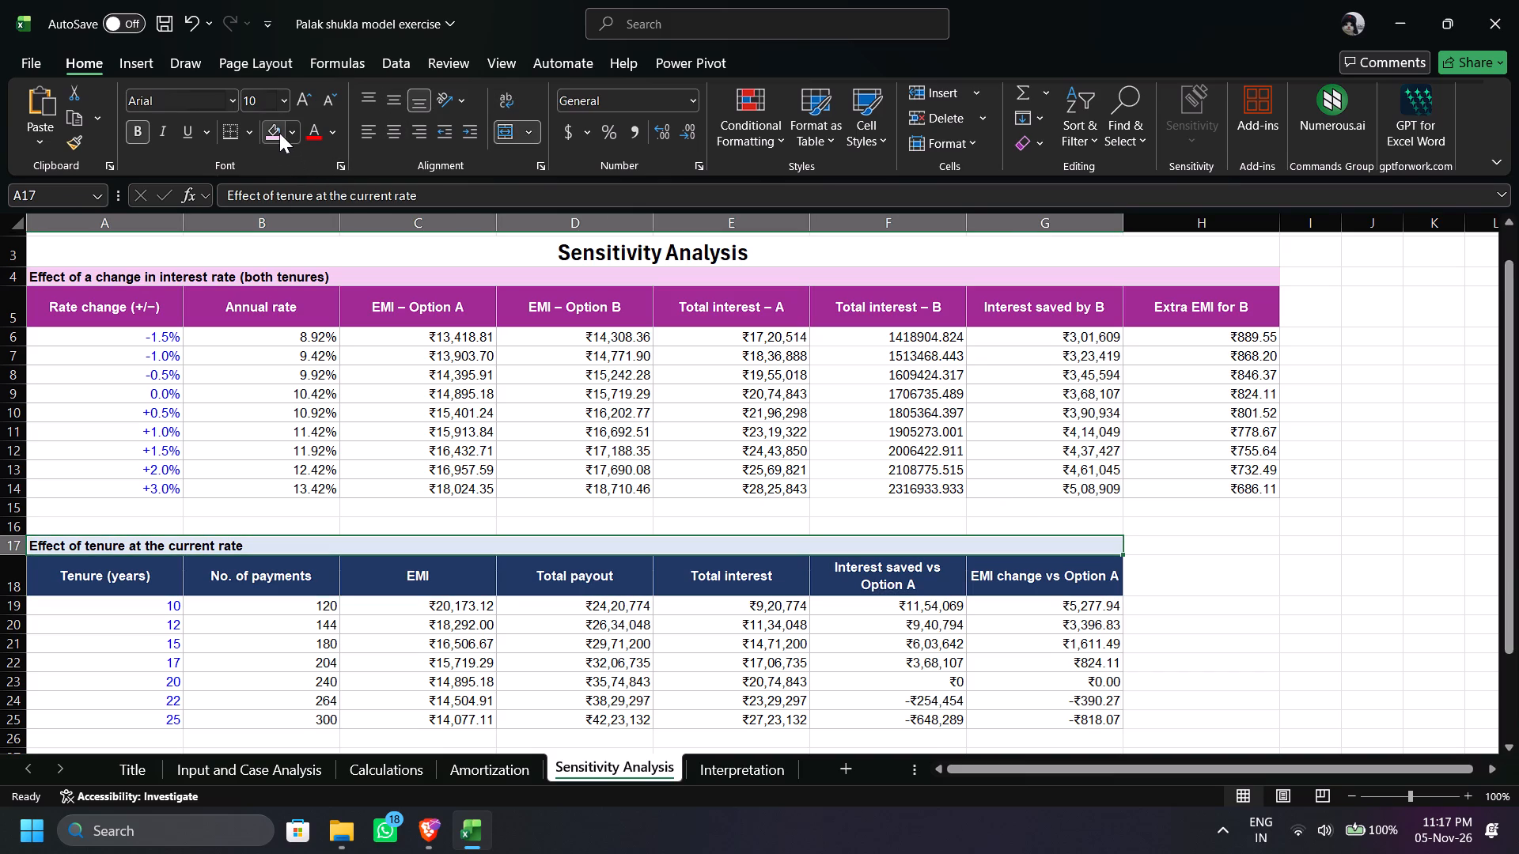
pyautogui.click(279, 133)
# Fill the header row A18:G18 of the tenure table with the purple theme colour.
pyautogui.click(165, 576)
pyautogui.moveTo(114, 567); pyautogui.dragTo(208, 565)
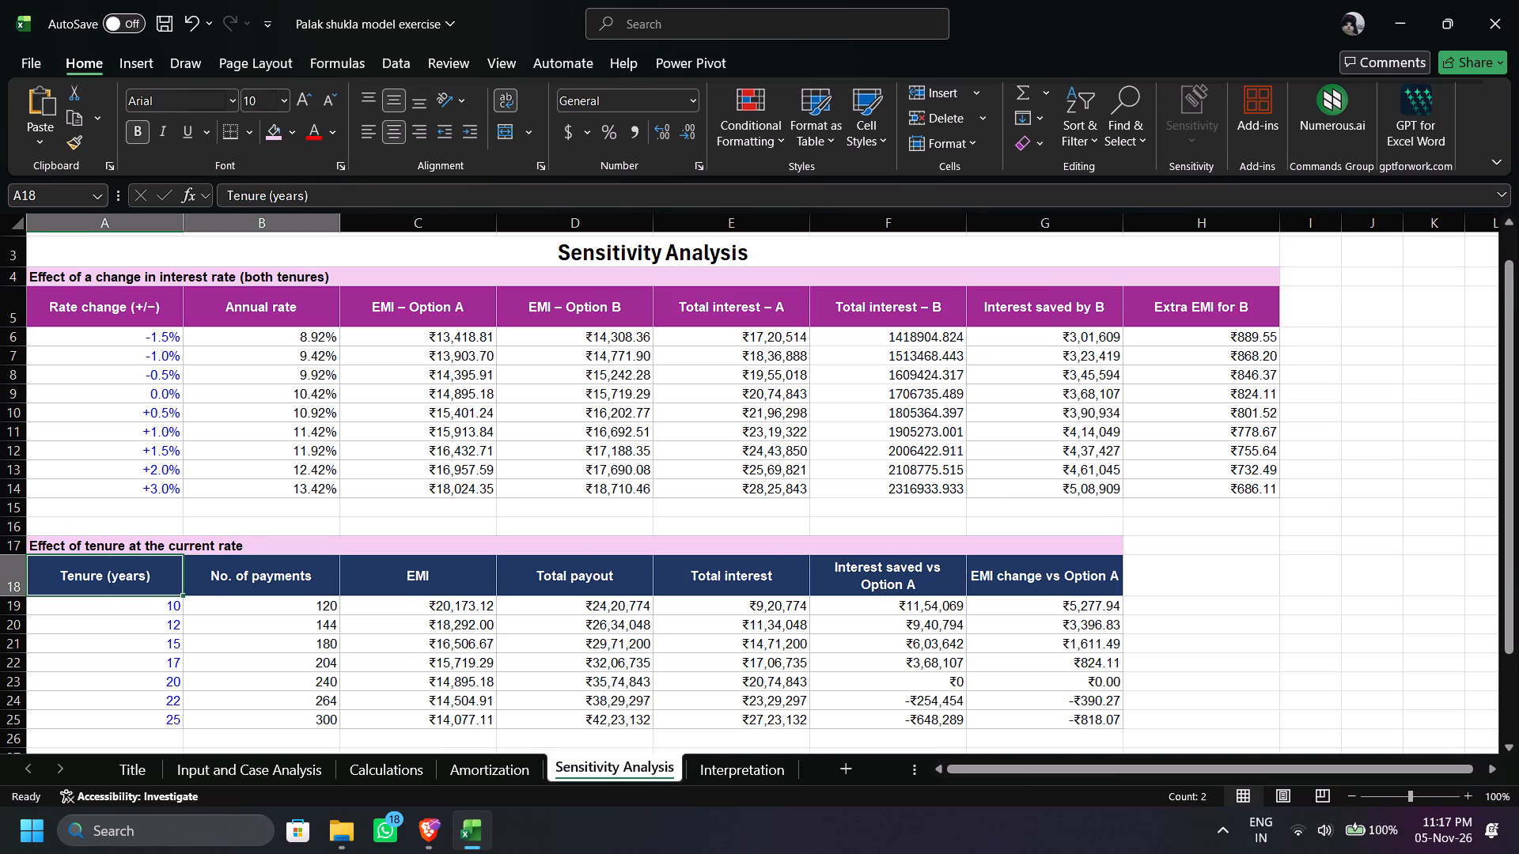
pyautogui.moveTo(208, 565); pyautogui.dragTo(987, 556)
pyautogui.click(292, 125)
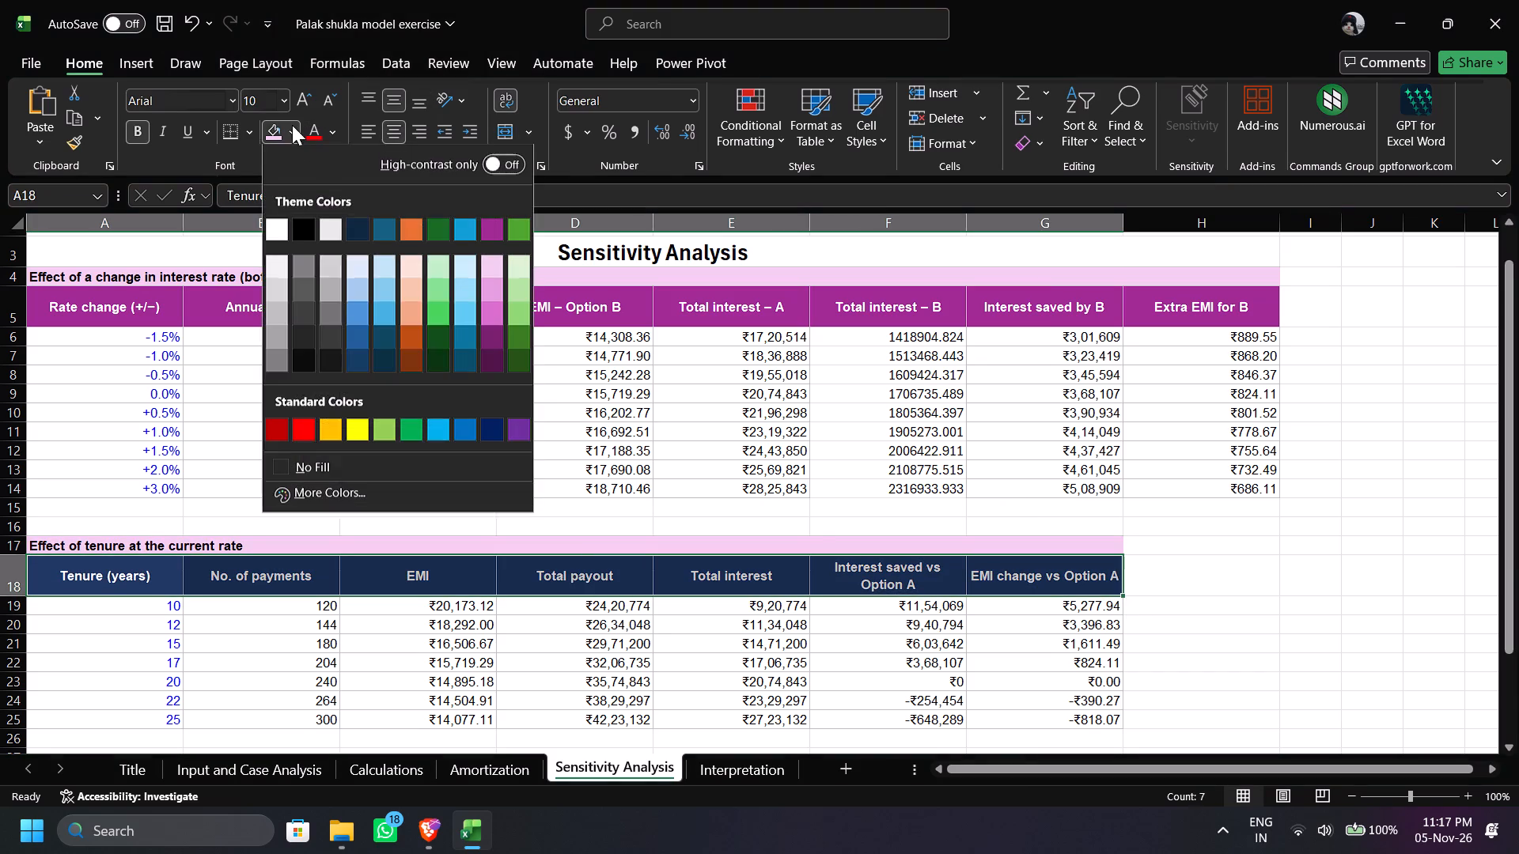
pyautogui.click(502, 224)
pyautogui.click(673, 480)
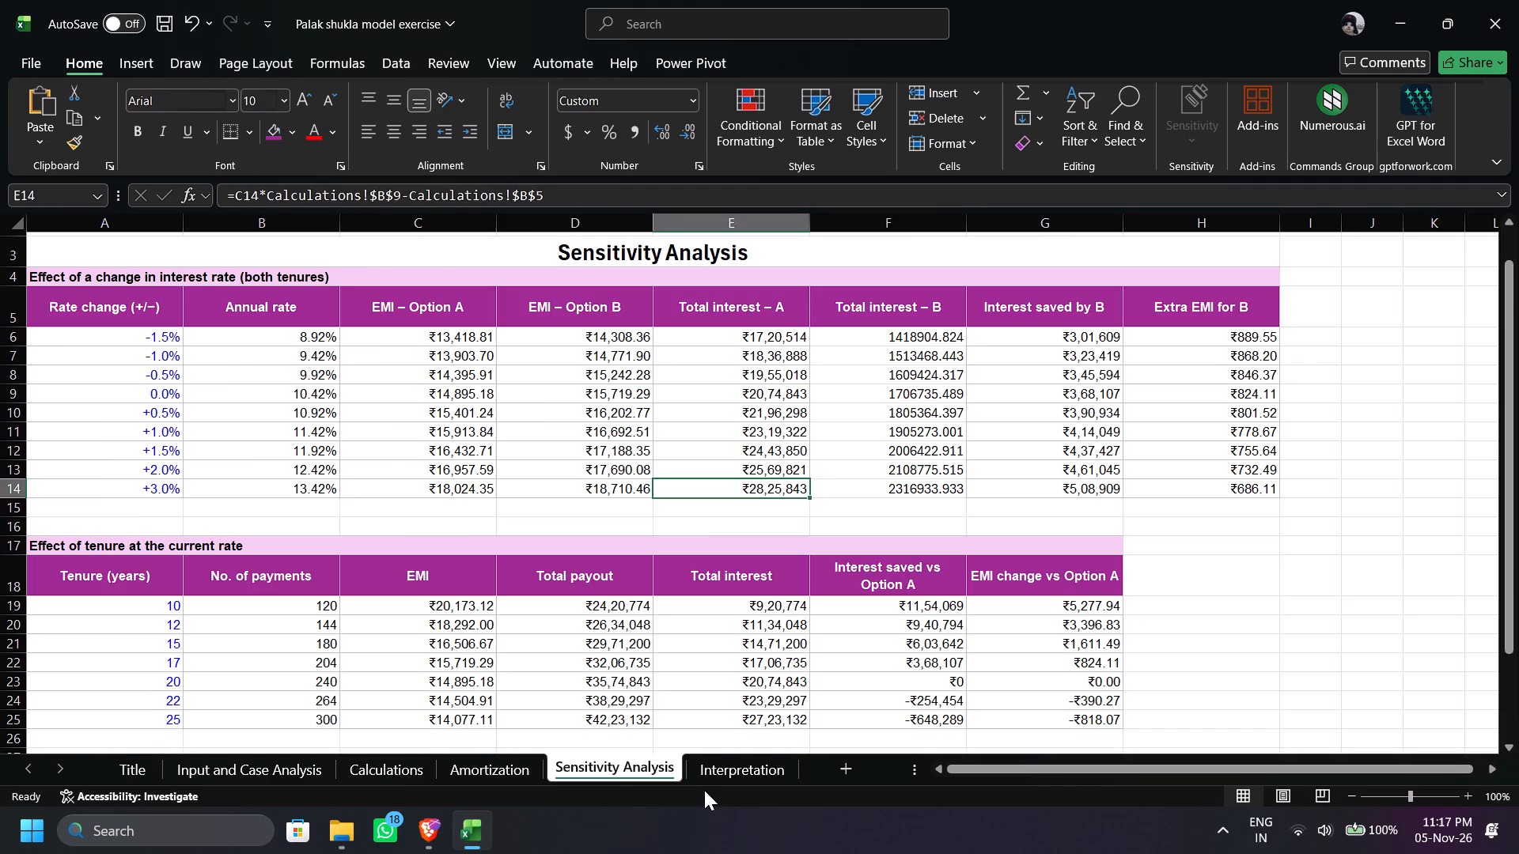
# Fill the "Interpretation and Recommendation" heading on the Interpretation sheet with the purple theme colour.
pyautogui.click(704, 790)
pyautogui.click(714, 777)
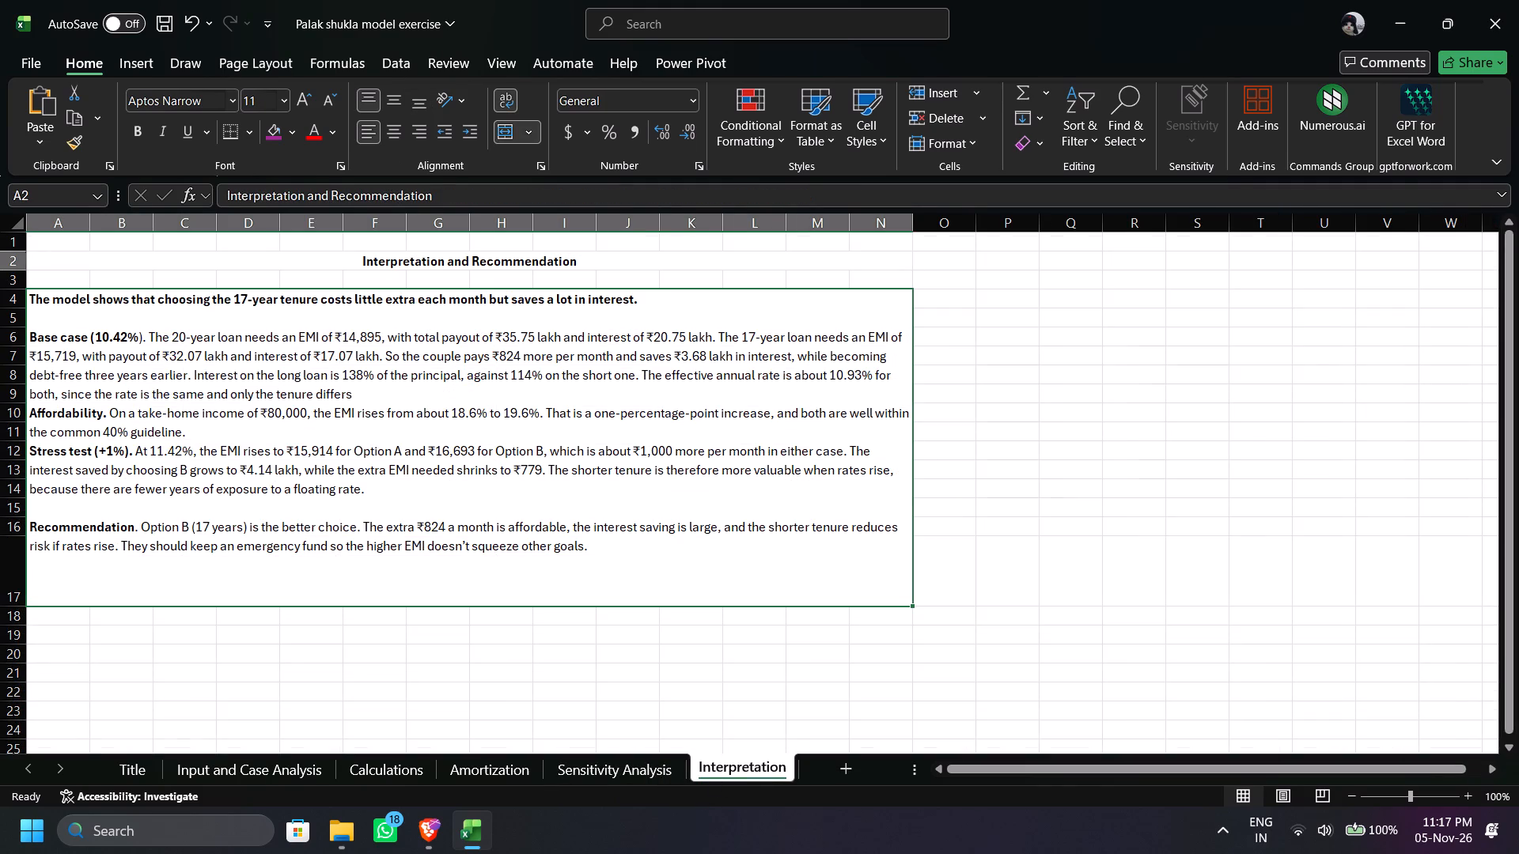
pyautogui.click(86, 259)
pyautogui.click(268, 131)
pyautogui.click(977, 429)
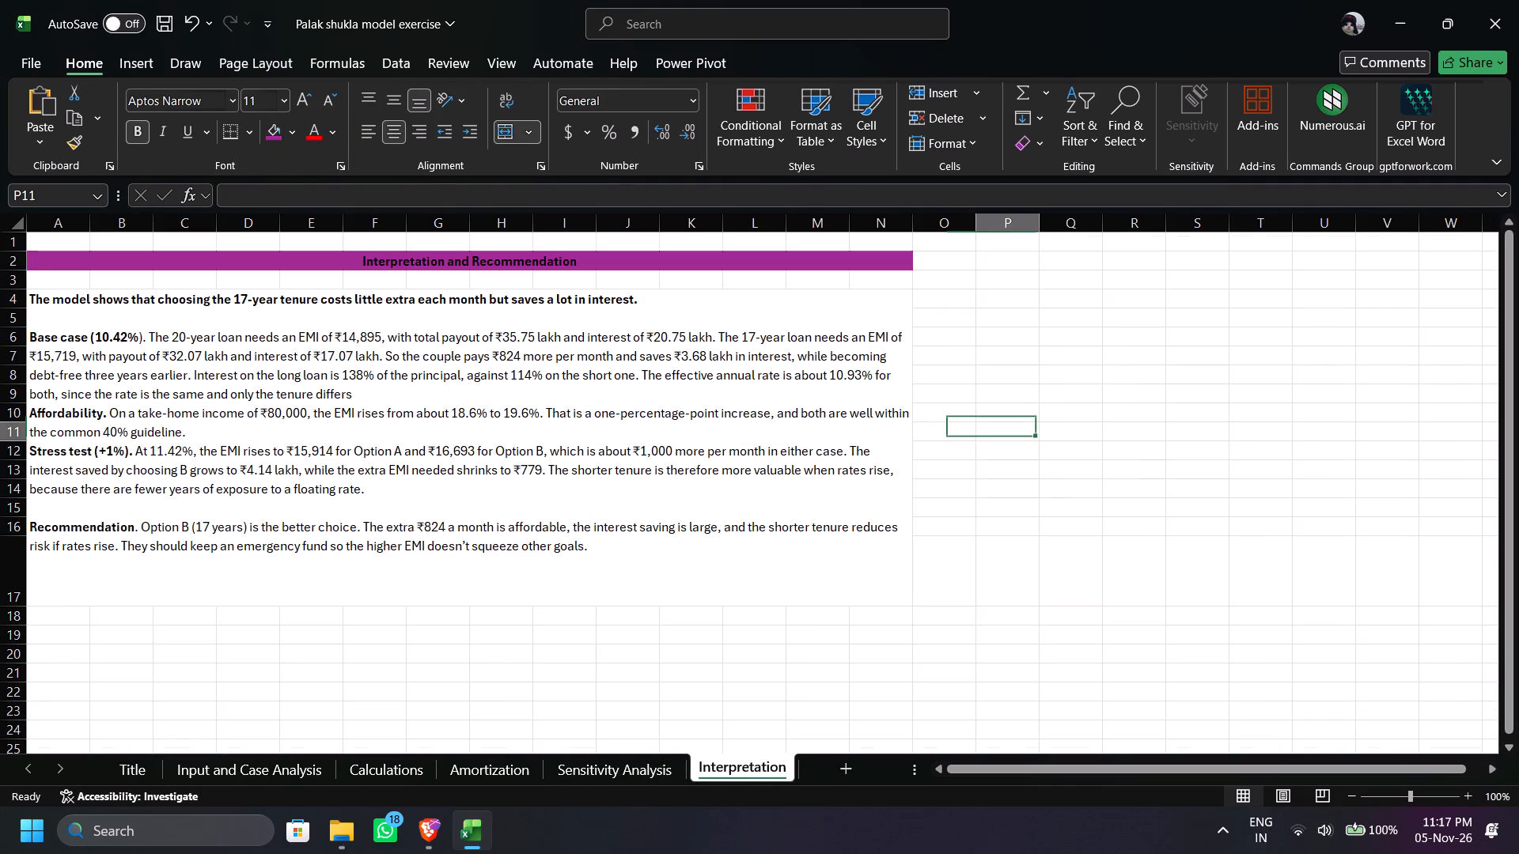
# Set the font colour of the "Interpretation and Recommendation" heading to white.
pyautogui.click(520, 272)
pyautogui.click(497, 260)
pyautogui.click(347, 129)
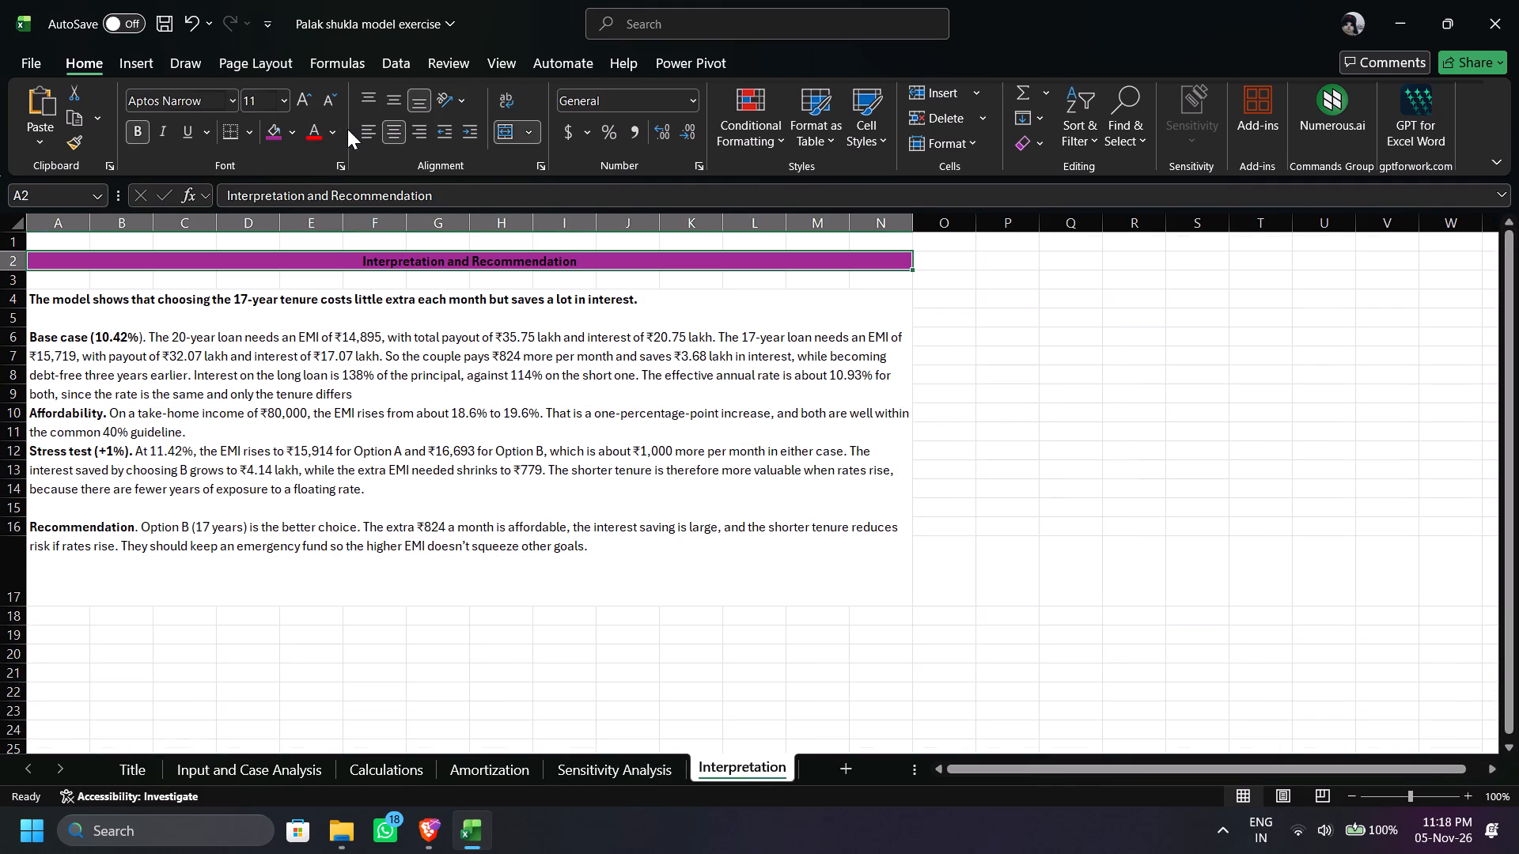
pyautogui.doubleClick(341, 129)
pyautogui.click(326, 251)
pyautogui.click(1104, 380)
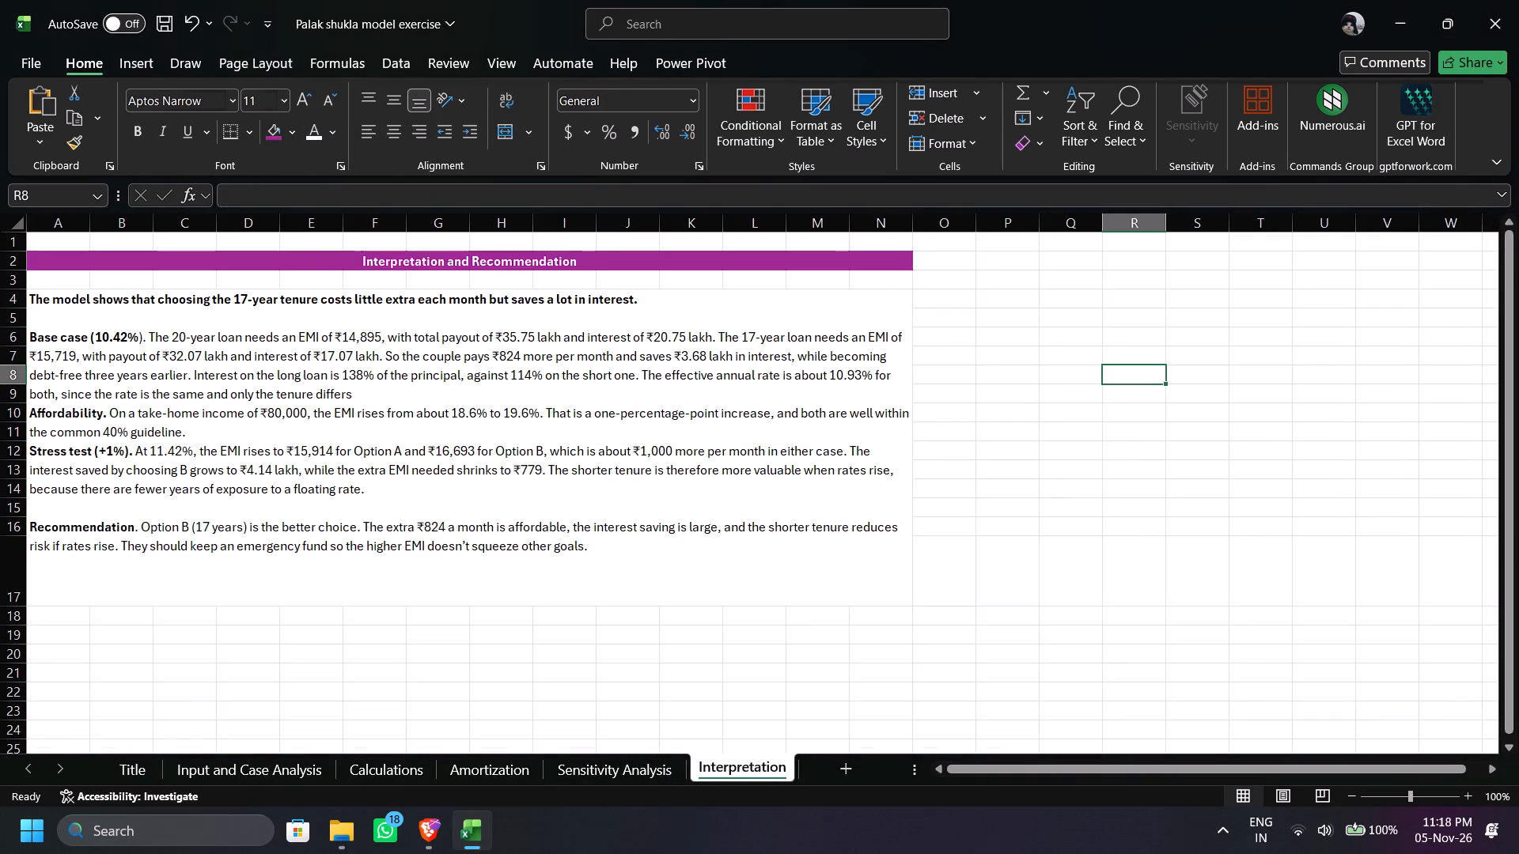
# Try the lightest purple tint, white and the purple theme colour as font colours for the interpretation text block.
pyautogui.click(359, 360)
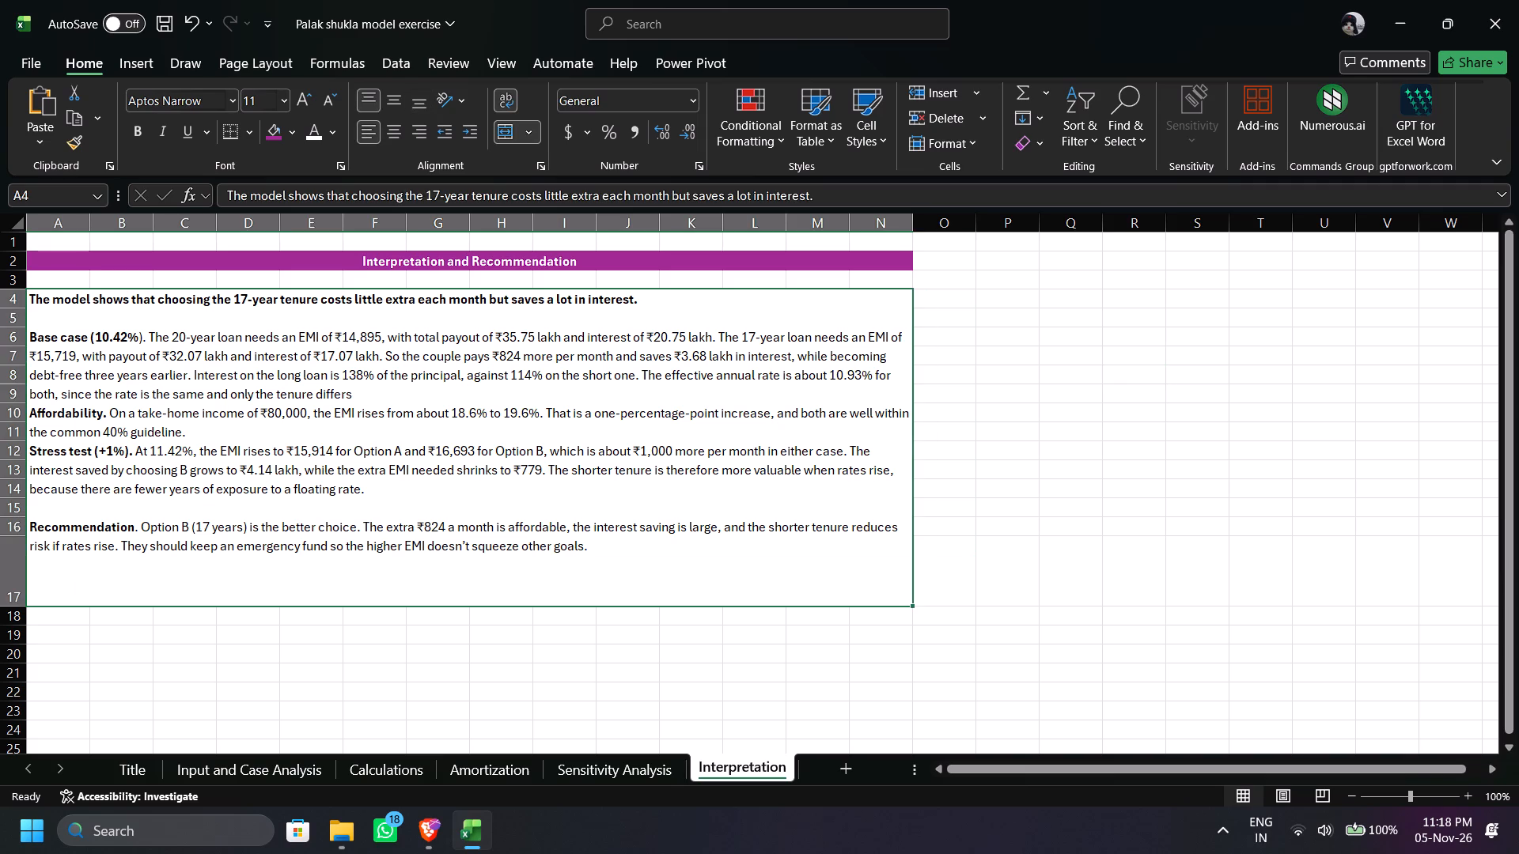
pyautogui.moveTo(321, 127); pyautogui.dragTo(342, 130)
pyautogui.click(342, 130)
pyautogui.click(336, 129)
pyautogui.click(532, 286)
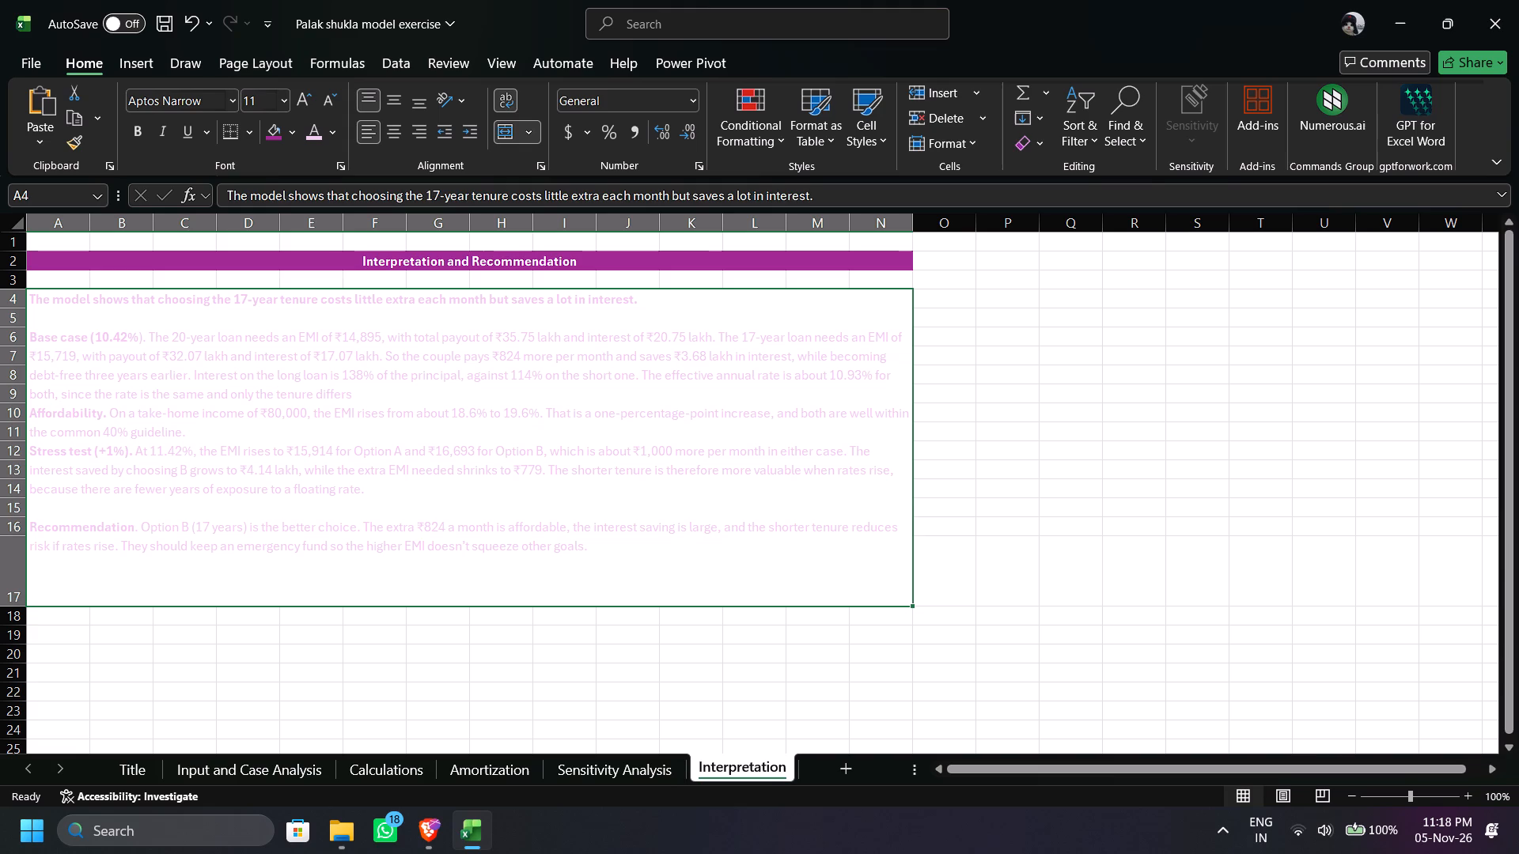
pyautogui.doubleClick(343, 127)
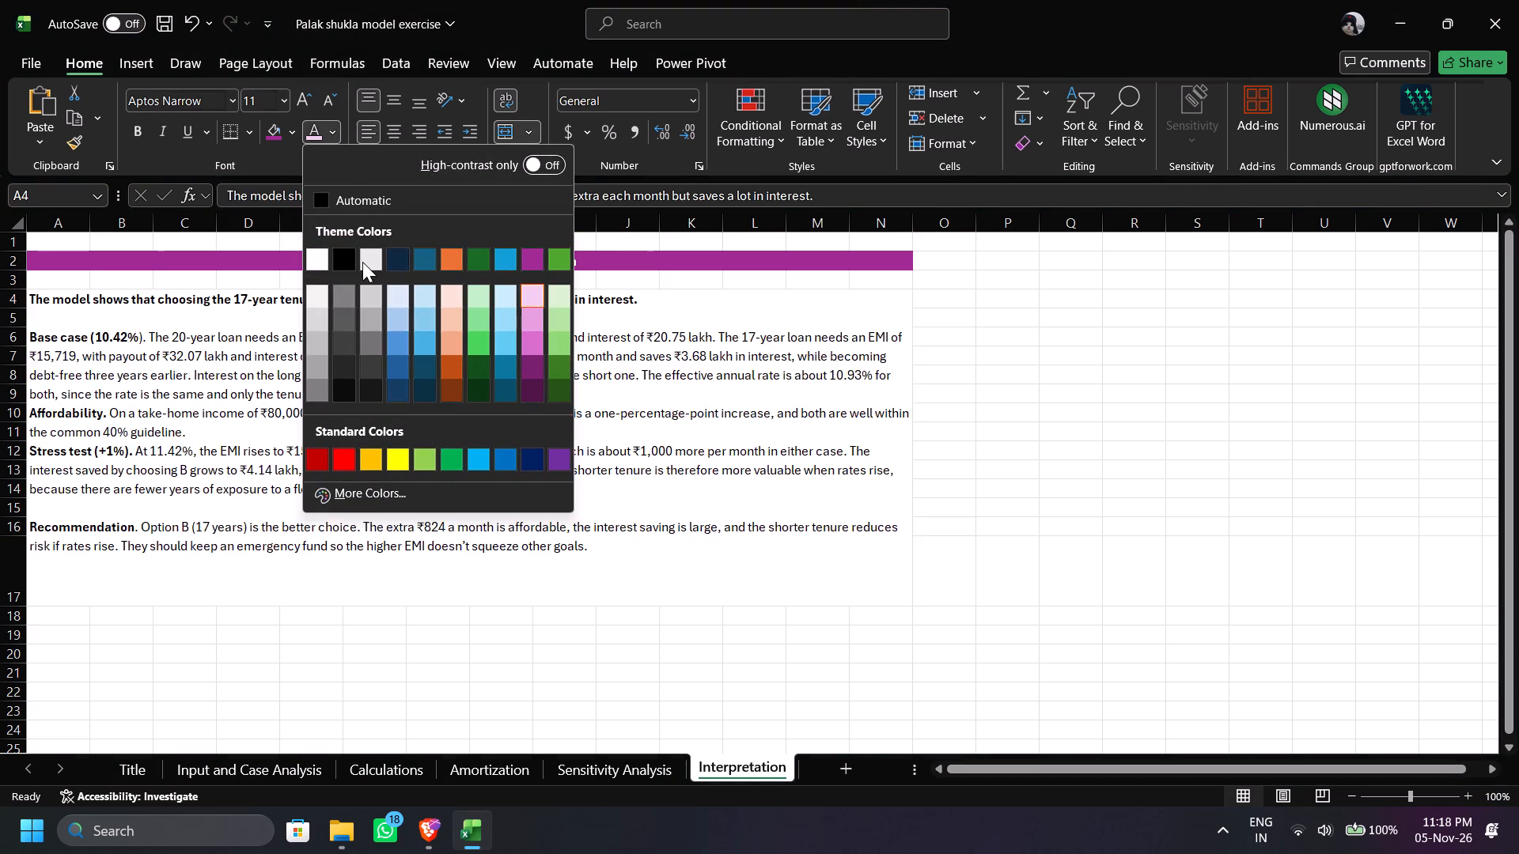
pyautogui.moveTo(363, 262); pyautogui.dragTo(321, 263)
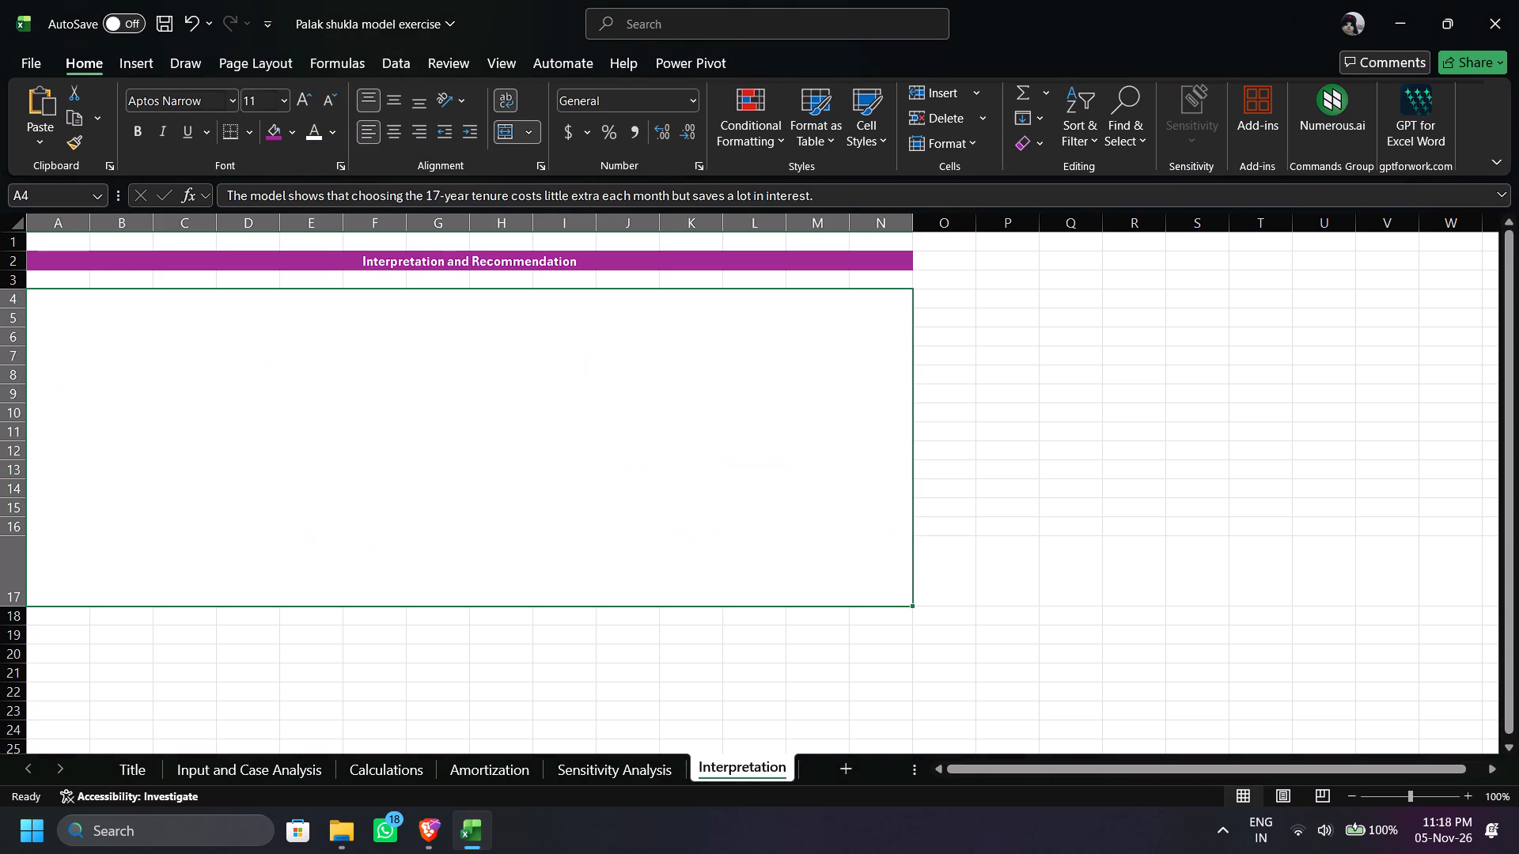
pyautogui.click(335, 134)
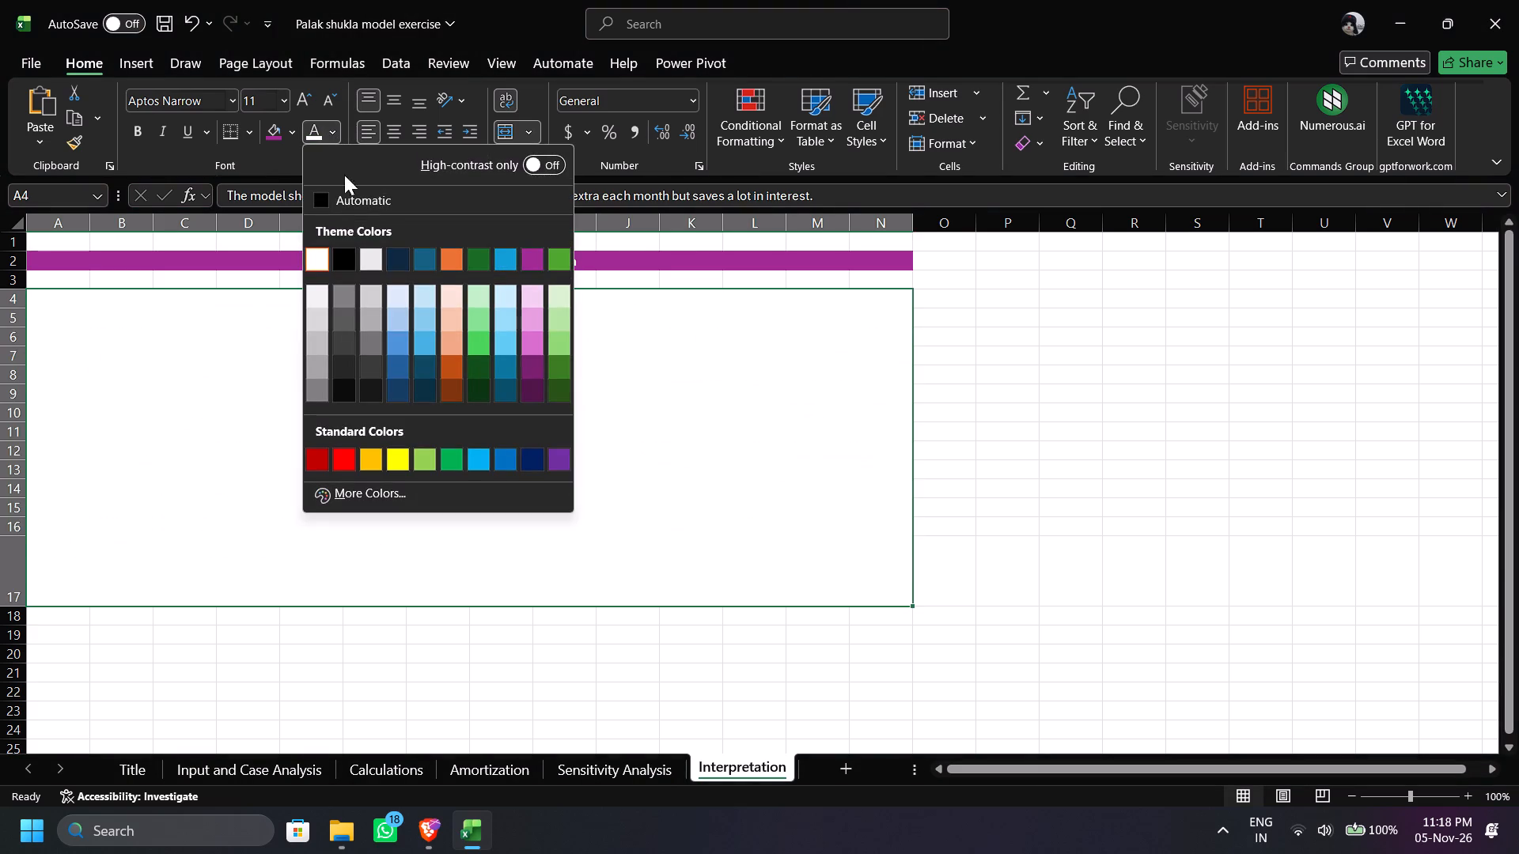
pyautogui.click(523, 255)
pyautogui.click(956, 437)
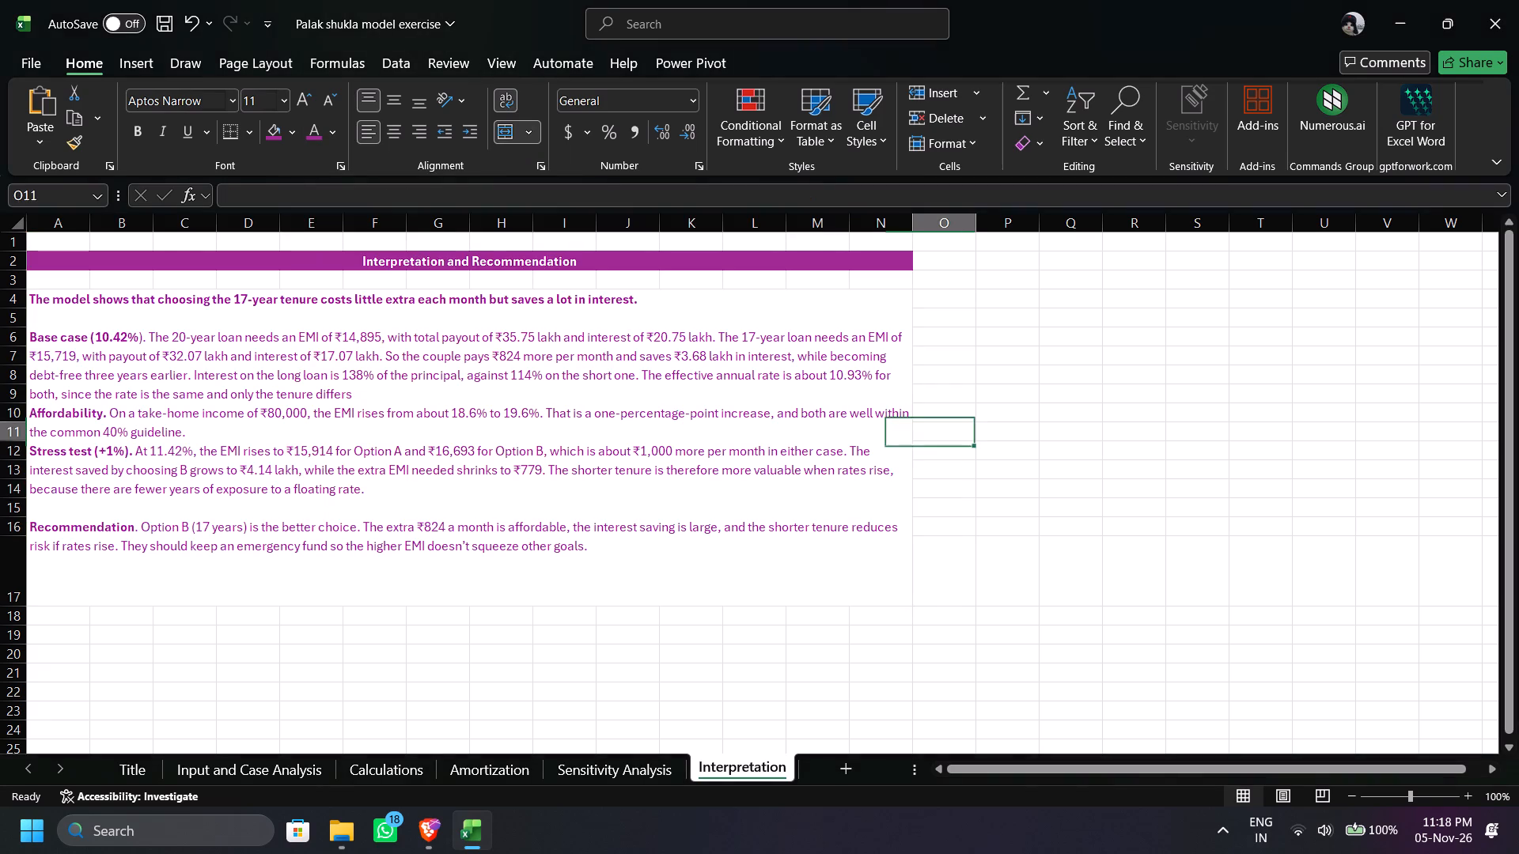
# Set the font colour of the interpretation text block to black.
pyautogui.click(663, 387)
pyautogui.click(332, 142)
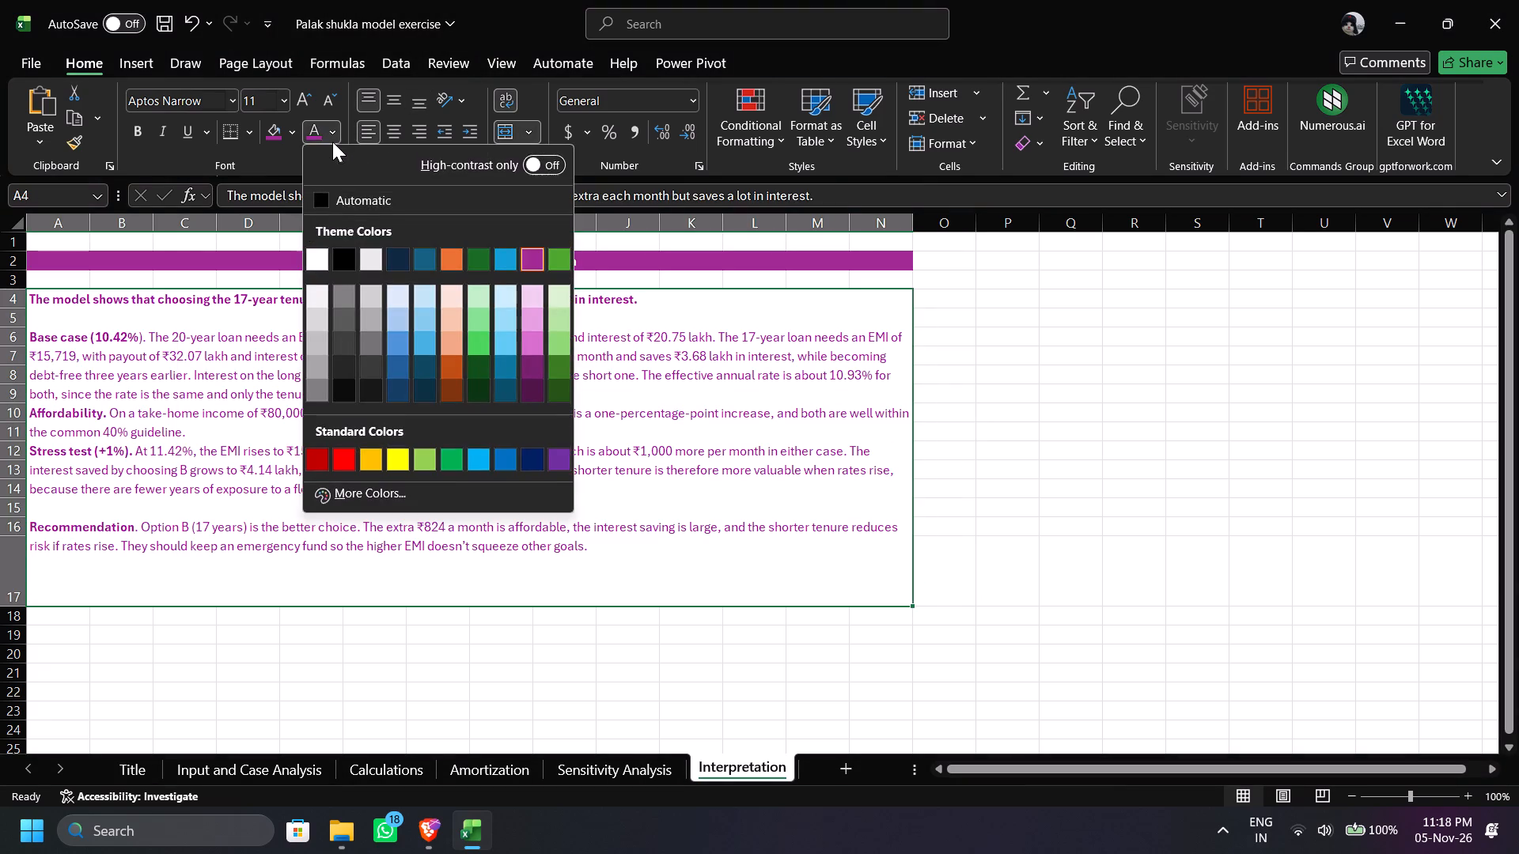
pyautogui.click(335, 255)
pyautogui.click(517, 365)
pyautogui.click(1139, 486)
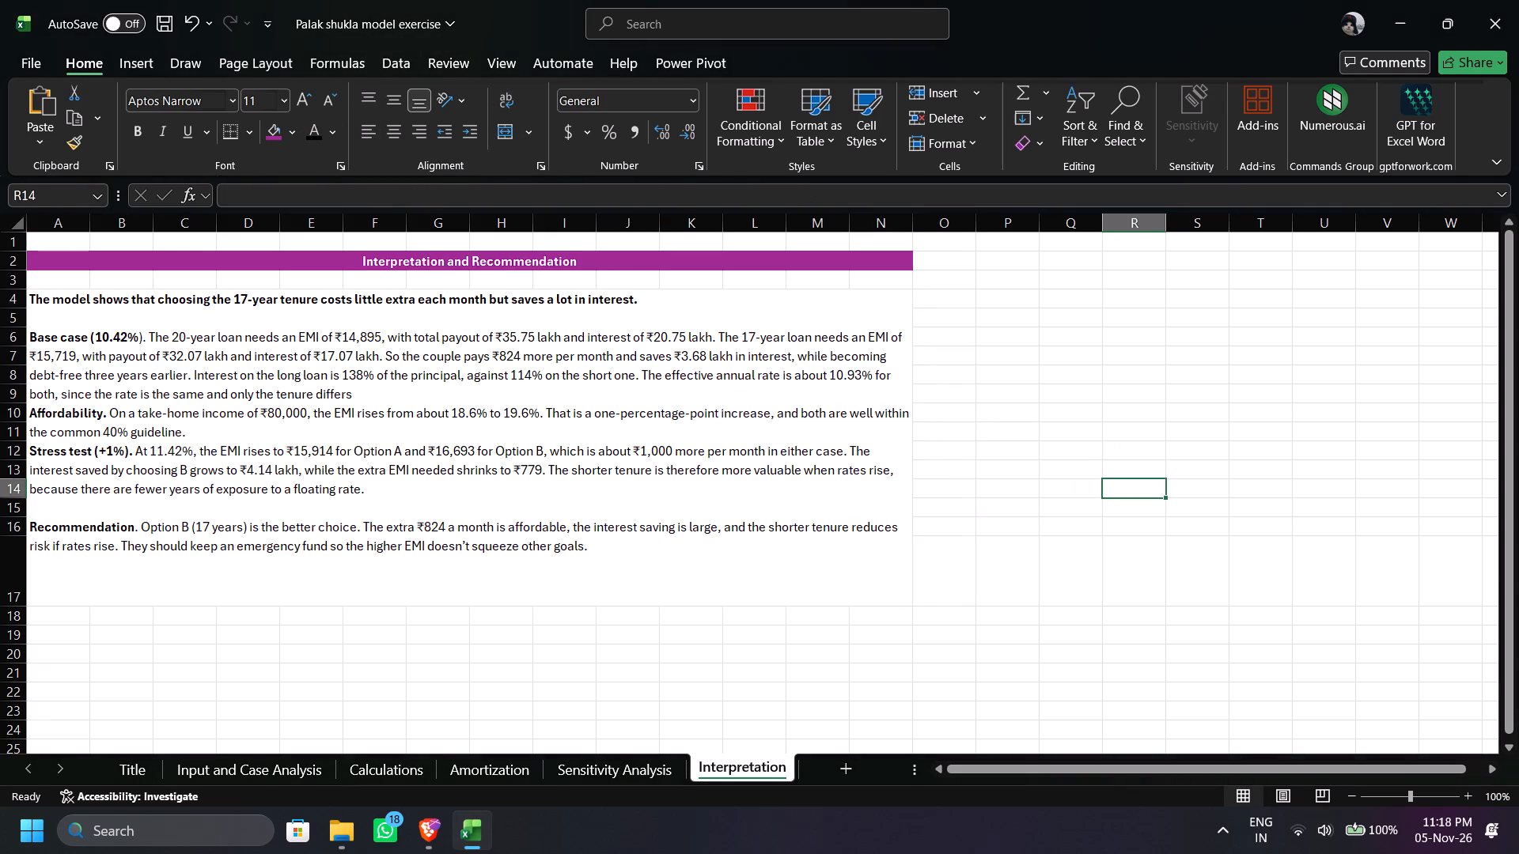
pyautogui.click(661, 757)
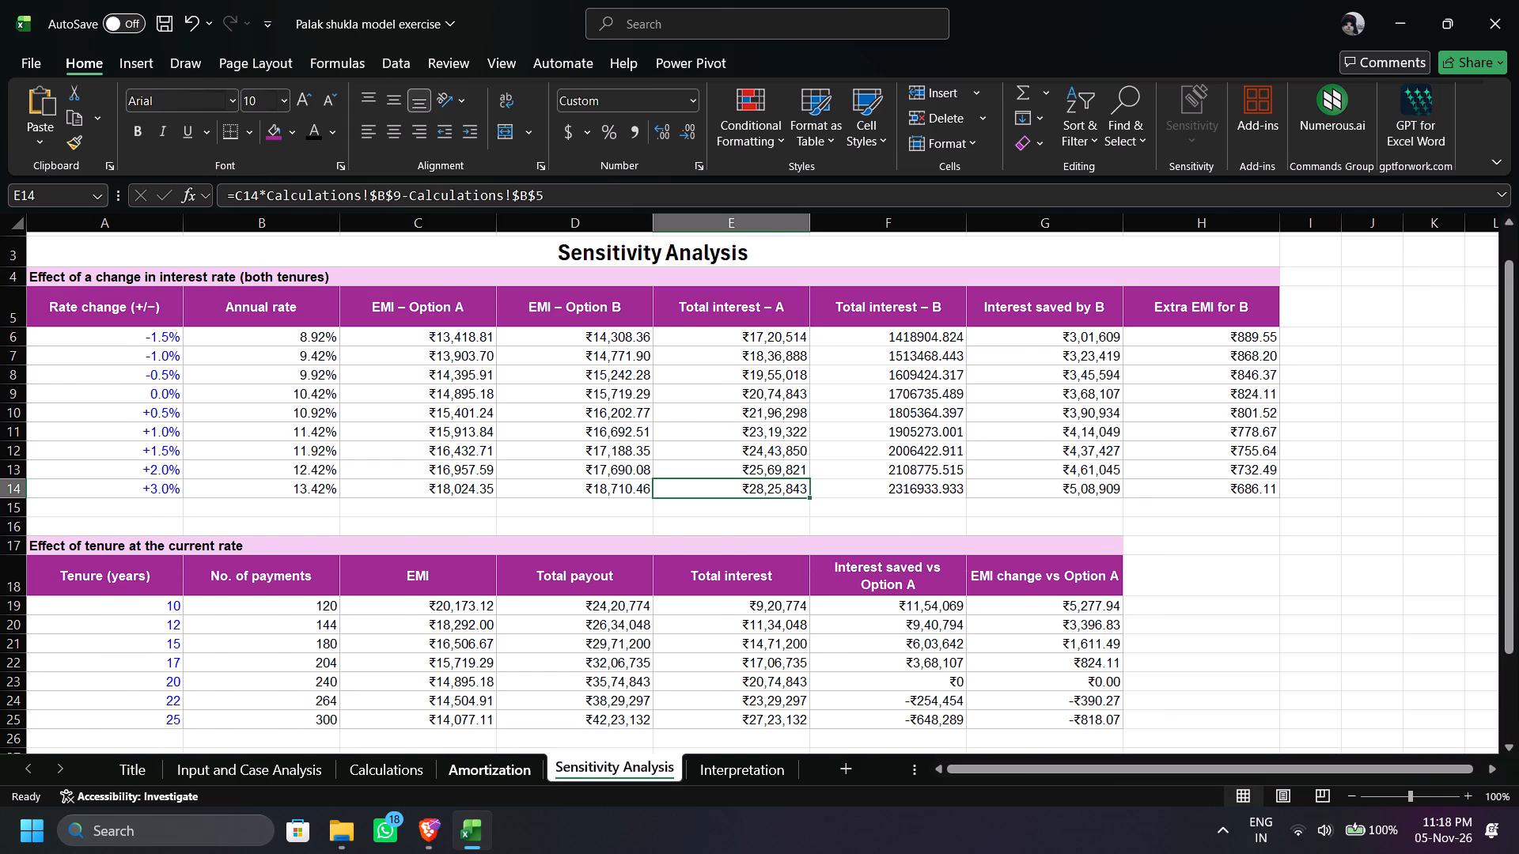
pyautogui.click(514, 765)
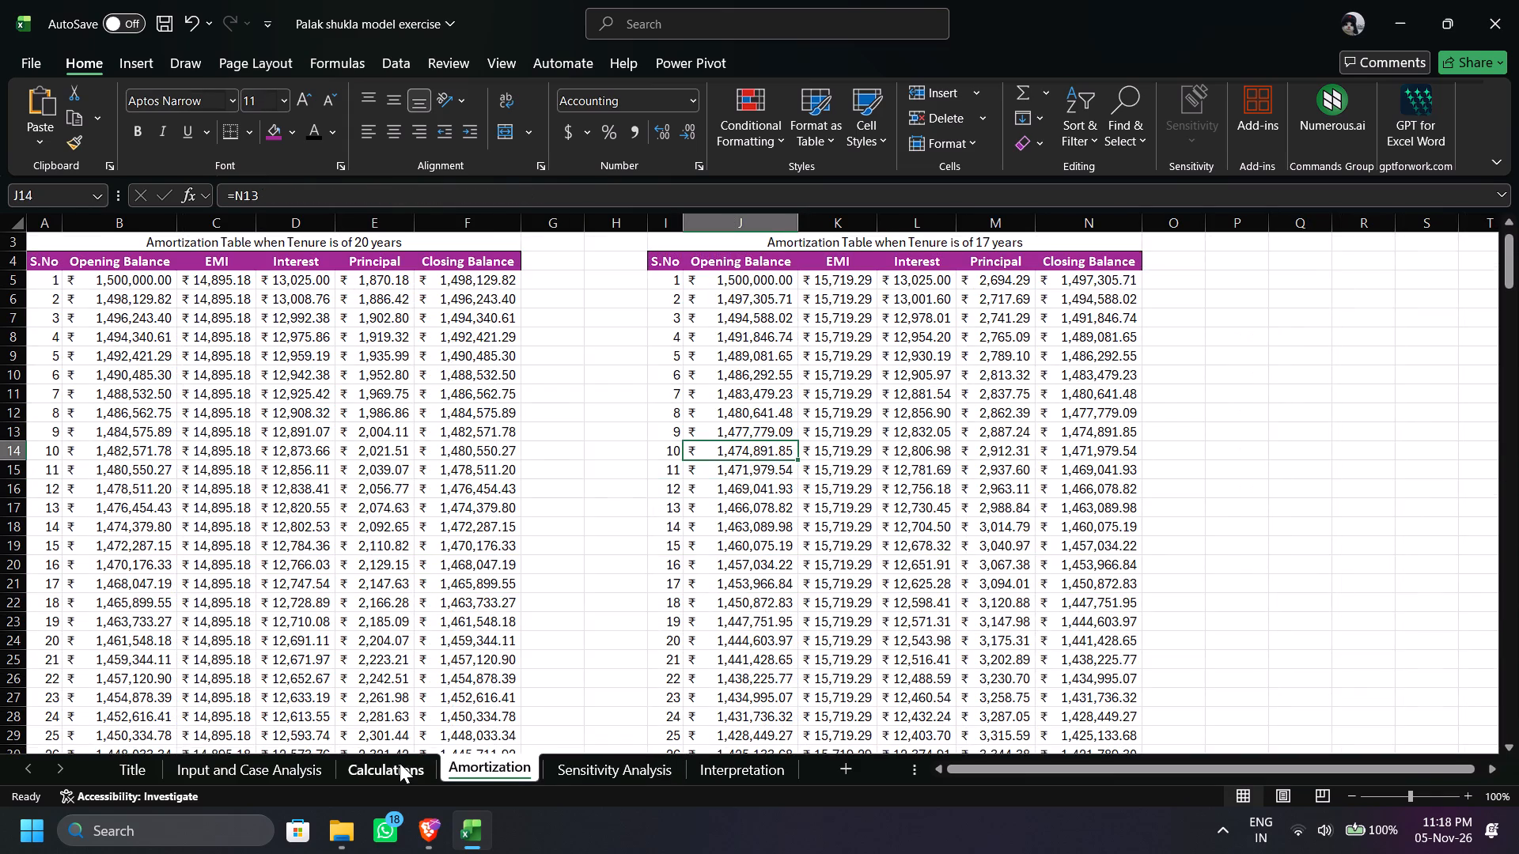
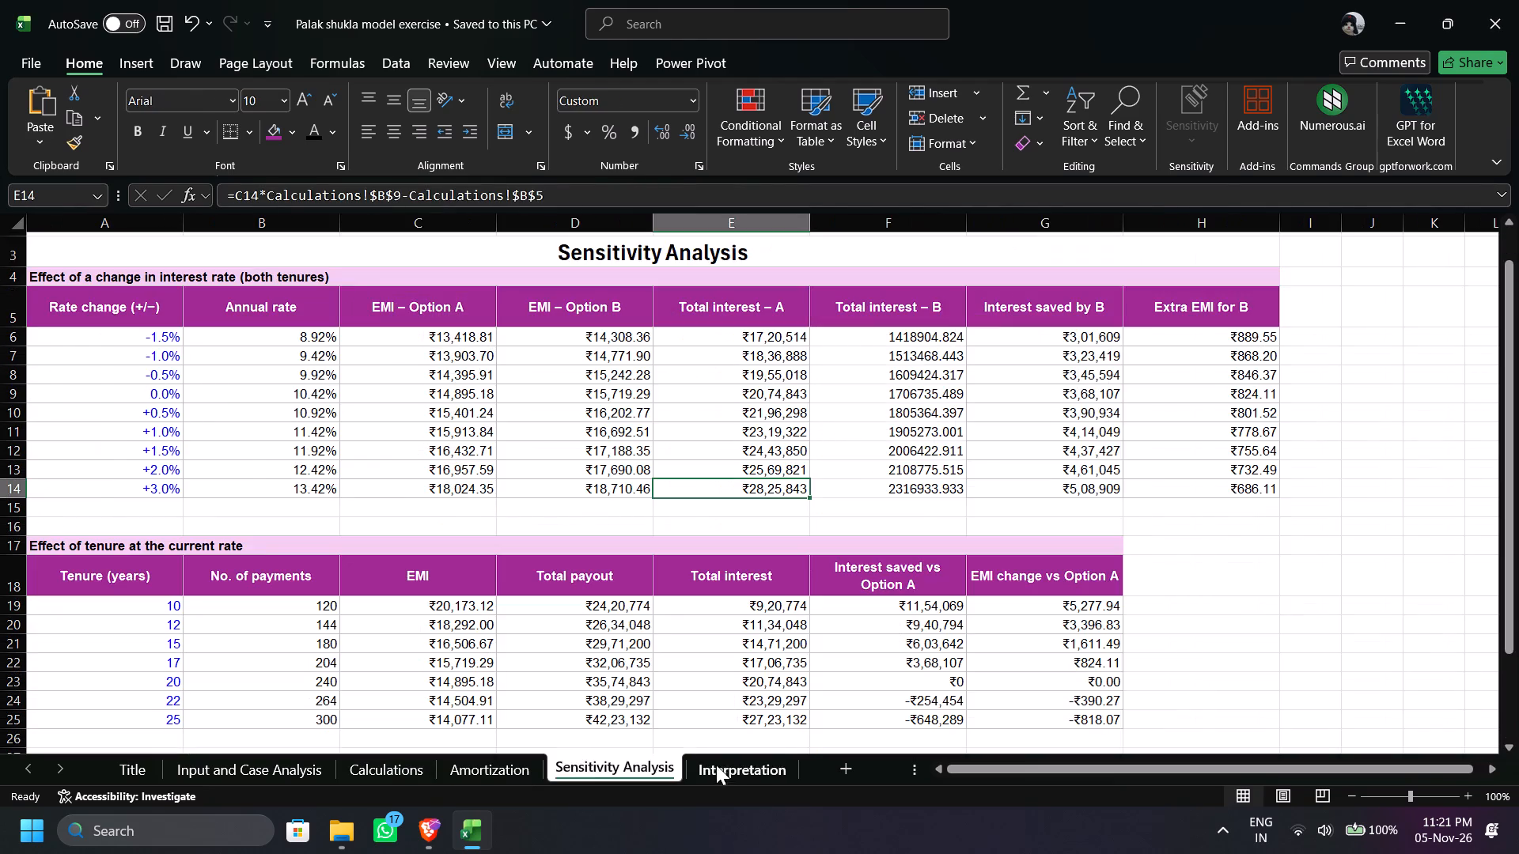
pyautogui.click(719, 766)
pyautogui.click(640, 771)
pyautogui.click(551, 773)
pyautogui.click(494, 773)
pyautogui.click(635, 773)
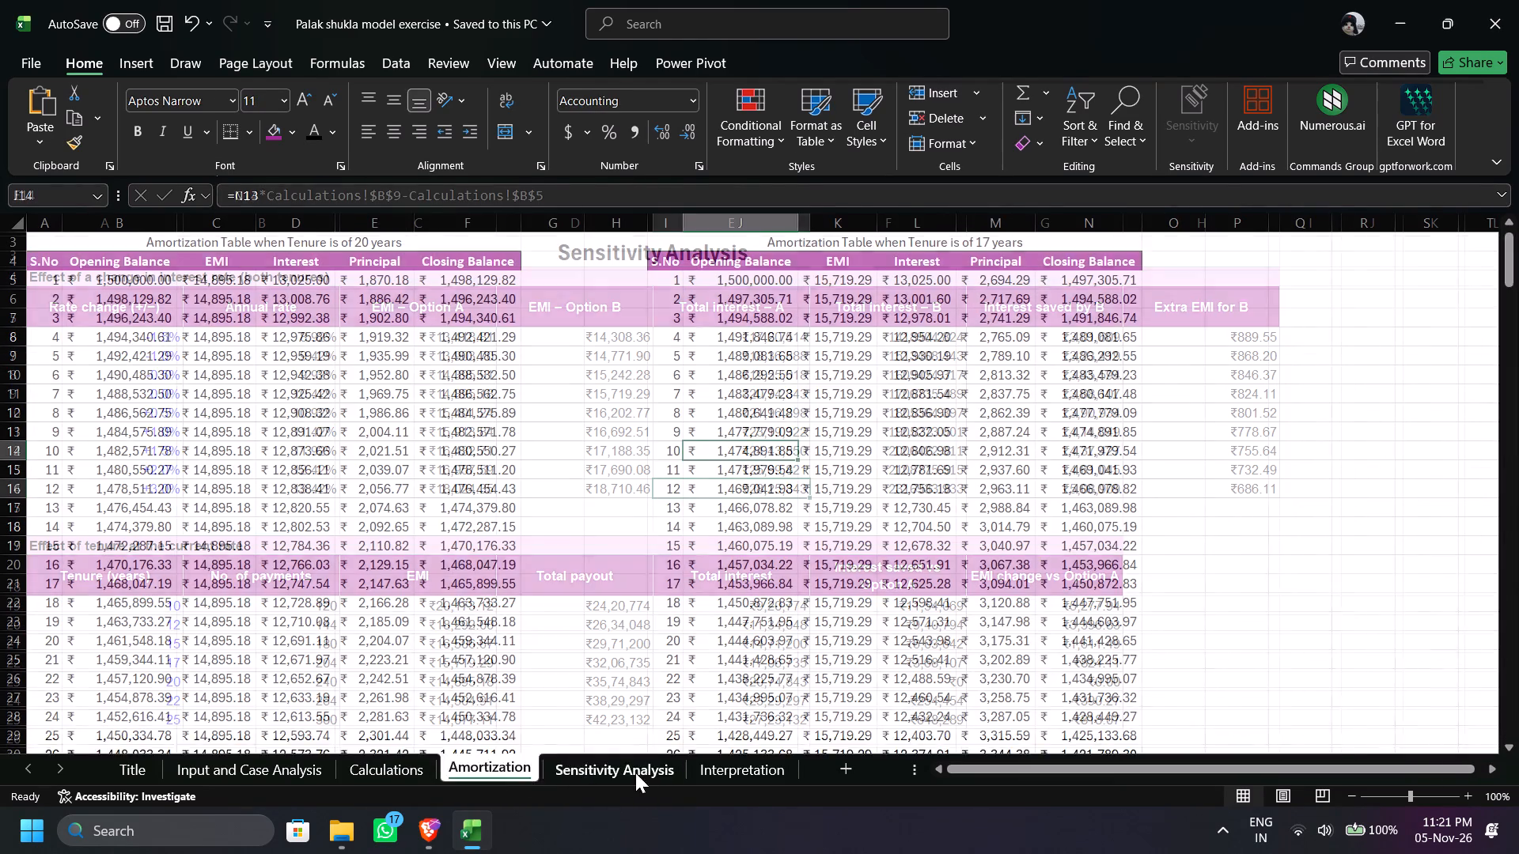
pyautogui.click(708, 769)
pyautogui.click(638, 763)
pyautogui.click(531, 767)
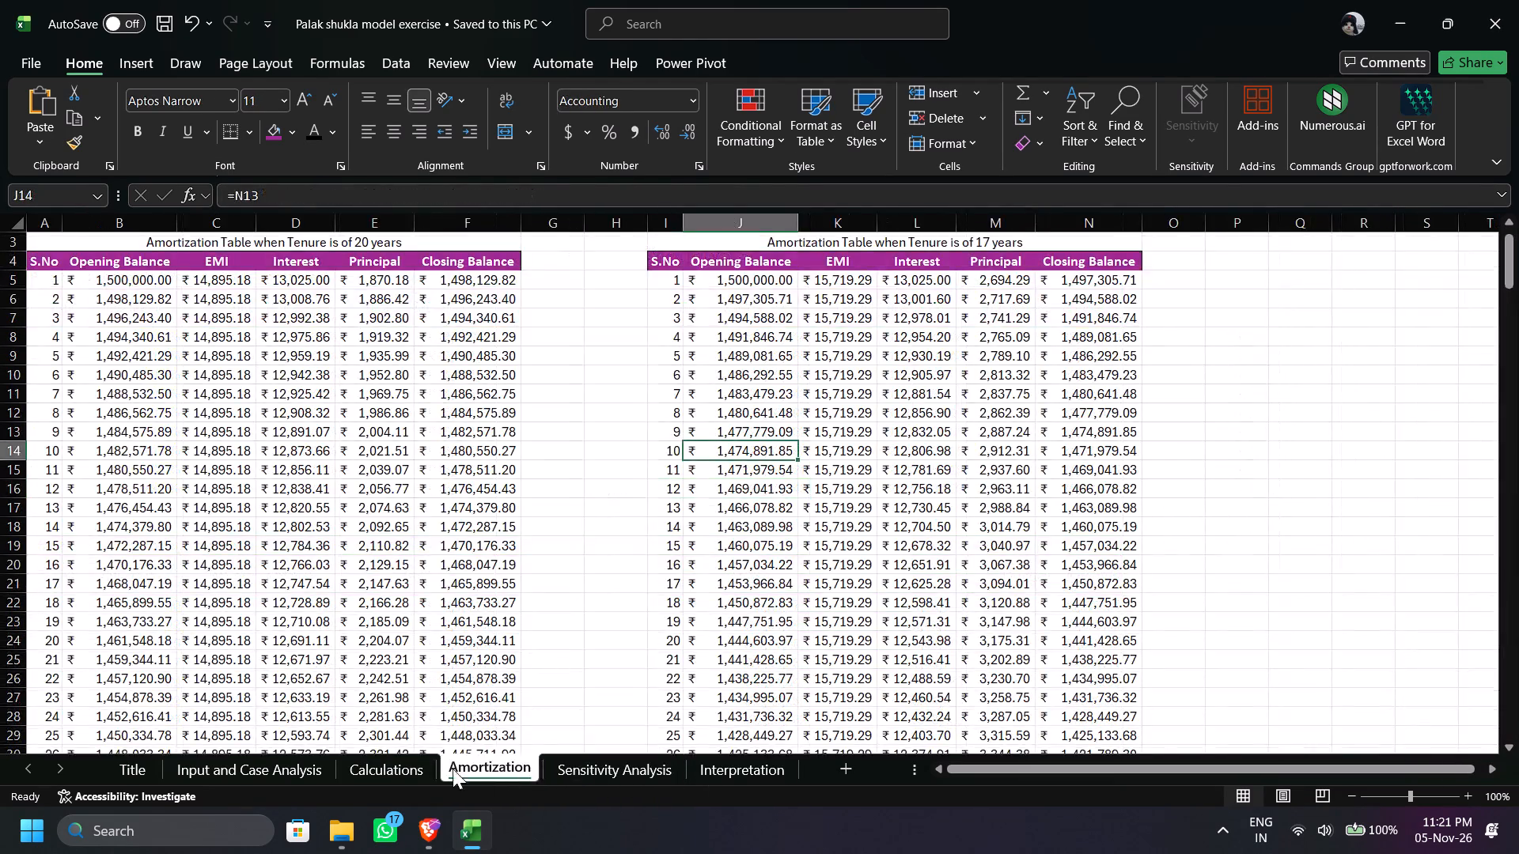
pyautogui.click(425, 769)
pyautogui.moveTo(362, 773); pyautogui.dragTo(345, 774)
pyautogui.click(294, 774)
pyautogui.click(176, 769)
pyautogui.click(141, 773)
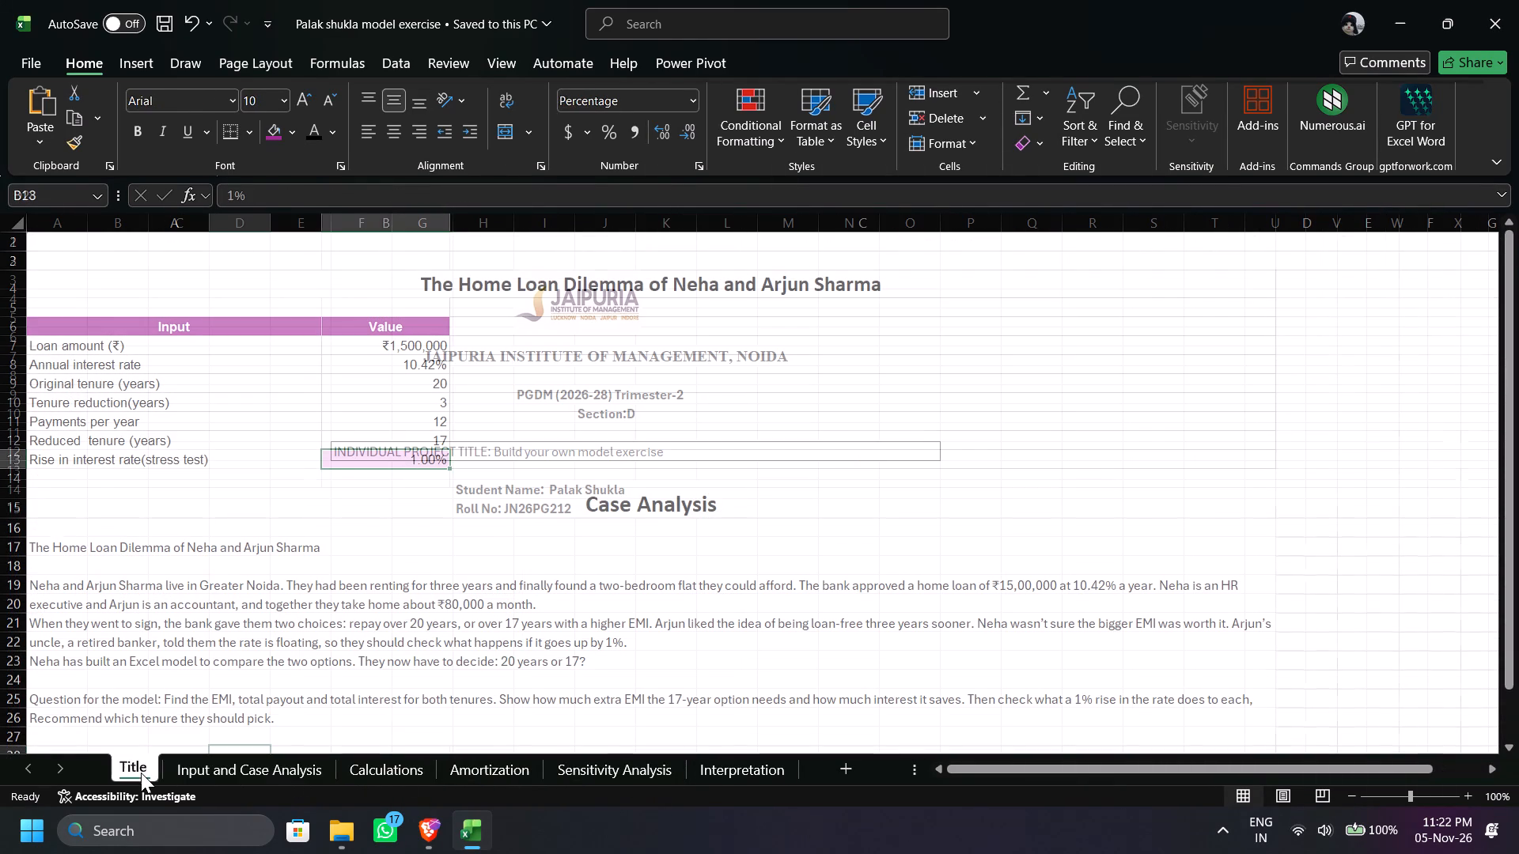
pyautogui.click(305, 775)
pyautogui.click(422, 764)
pyautogui.click(273, 776)
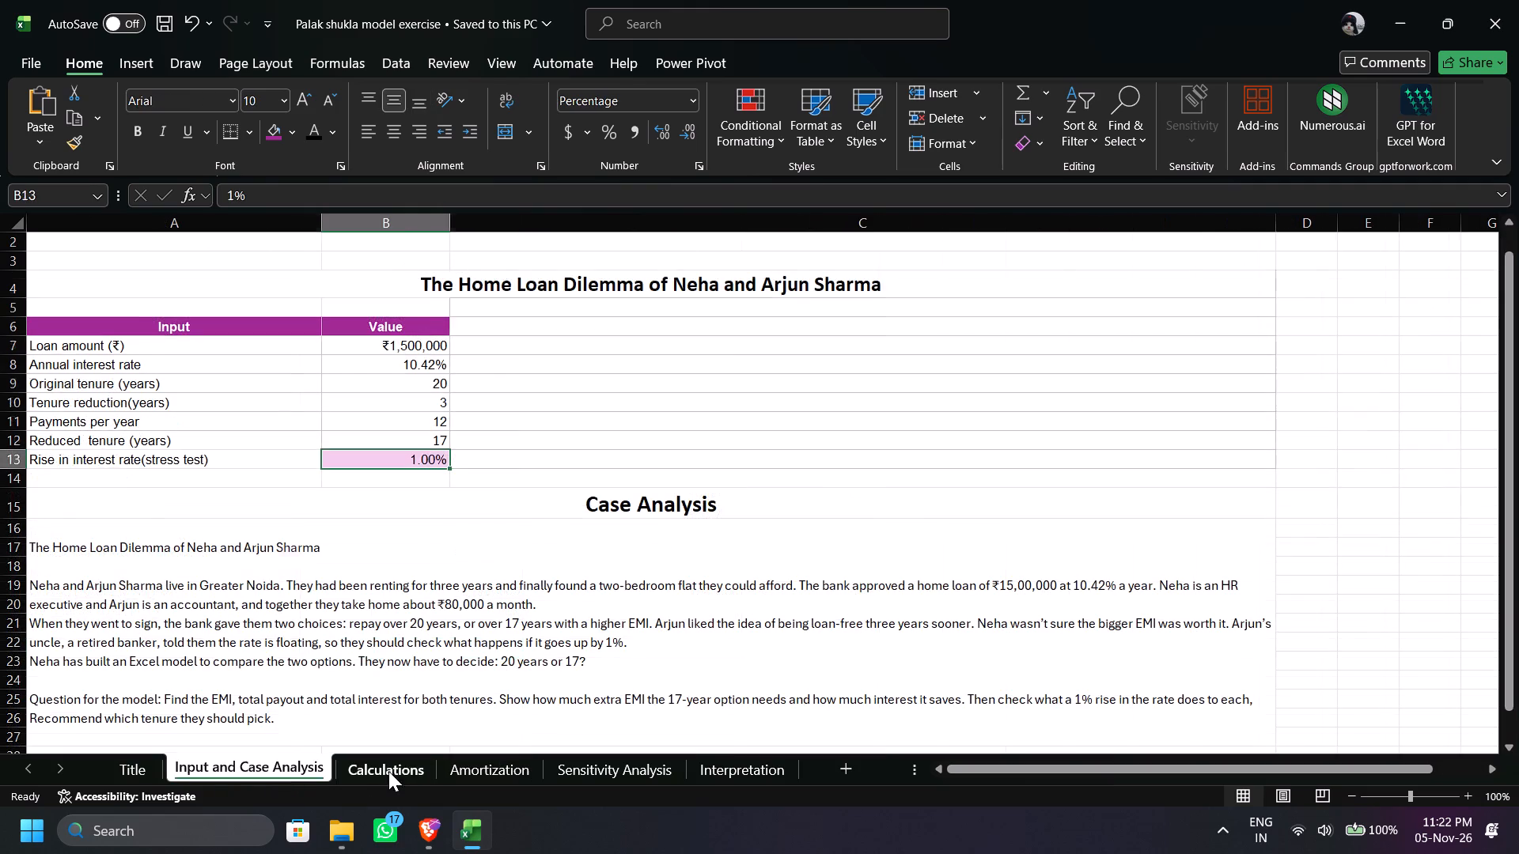
pyautogui.click(409, 769)
pyautogui.click(473, 764)
pyautogui.click(559, 758)
pyautogui.click(634, 757)
pyautogui.click(715, 759)
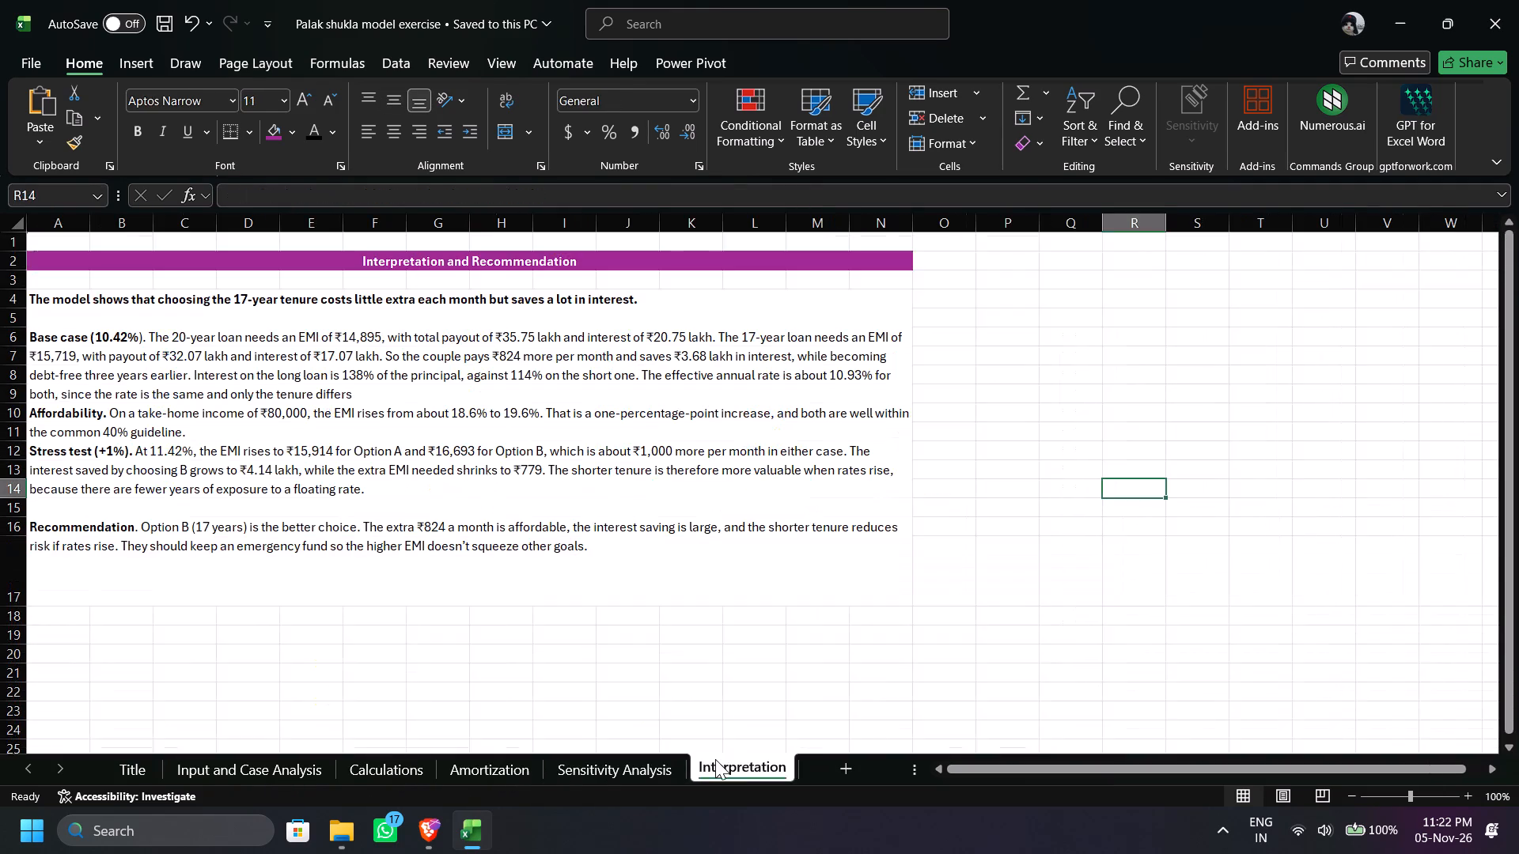
# Switch back to the Claude chat in the browser.
pyautogui.click(422, 832)
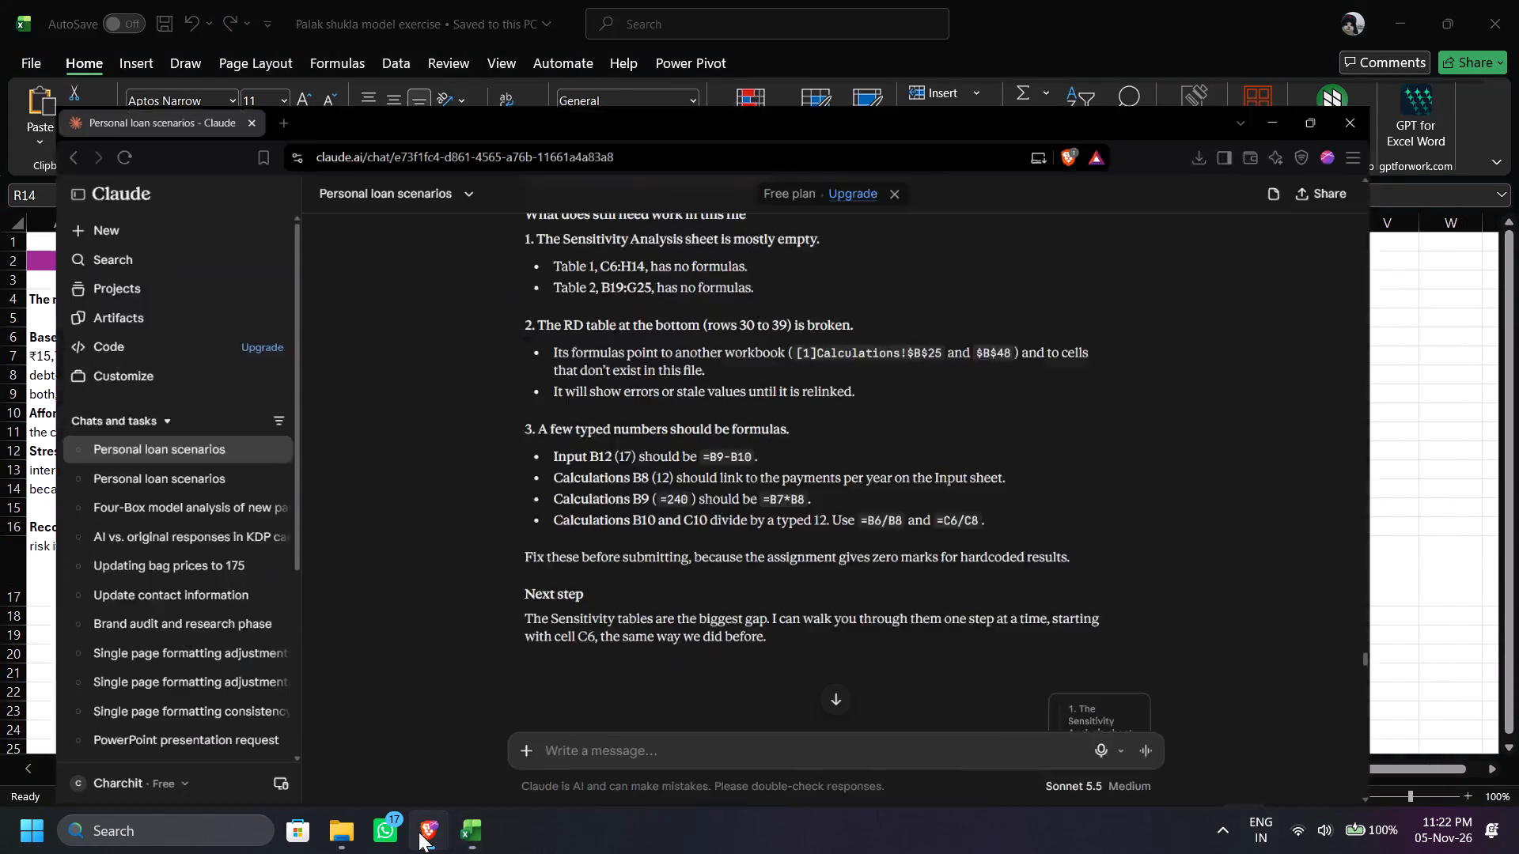
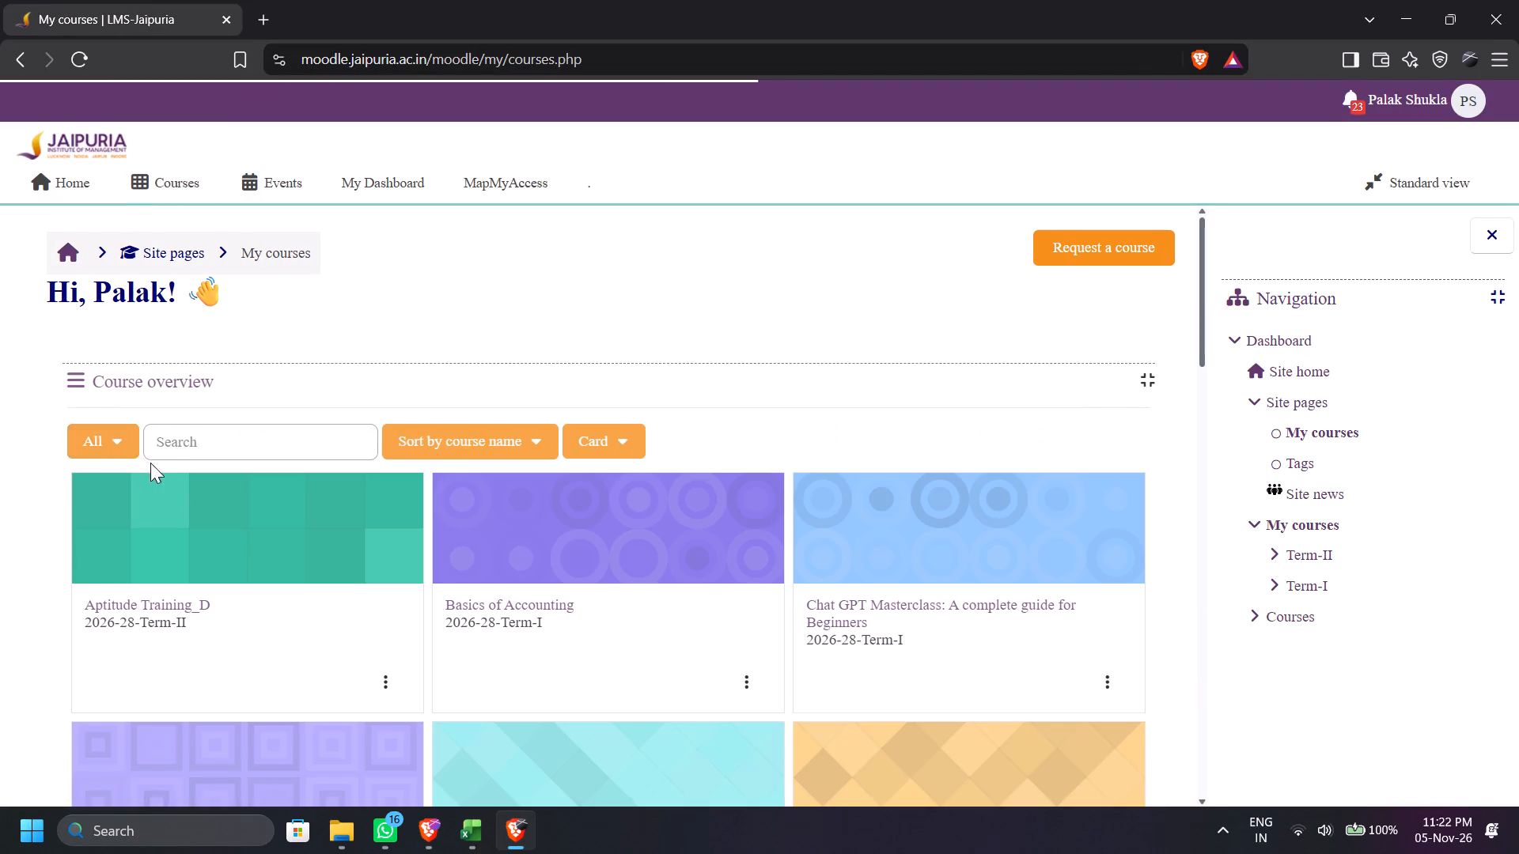
# Open the Corporate Finance_GR1 course from the Moodle course overview.
pyautogui.scroll(-4, 160, 471)
pyautogui.click(233, 507)
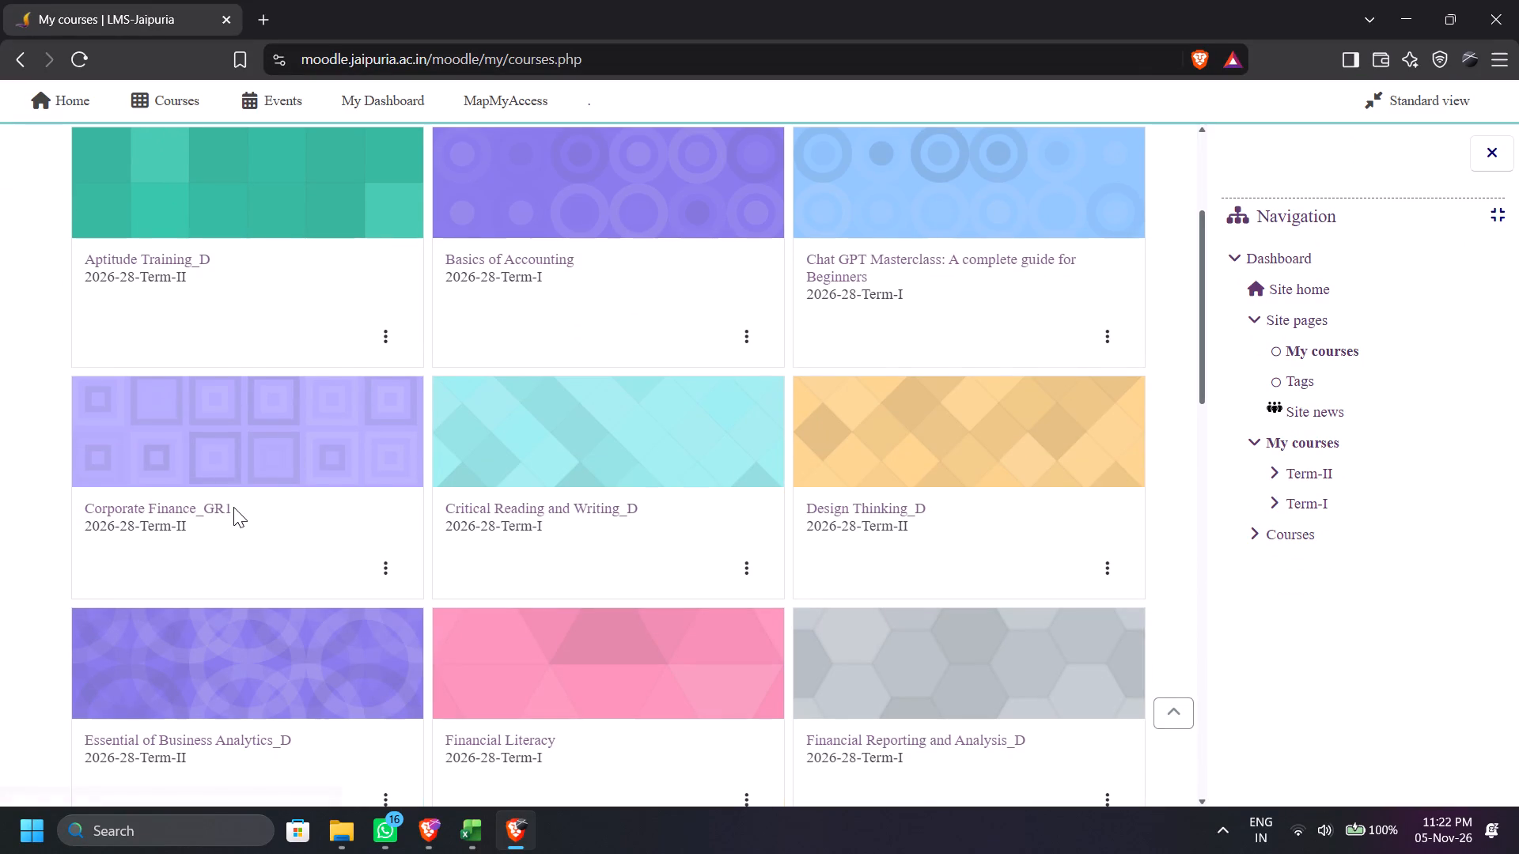
pyautogui.click(210, 517)
pyautogui.click(210, 517)
pyautogui.click(218, 512)
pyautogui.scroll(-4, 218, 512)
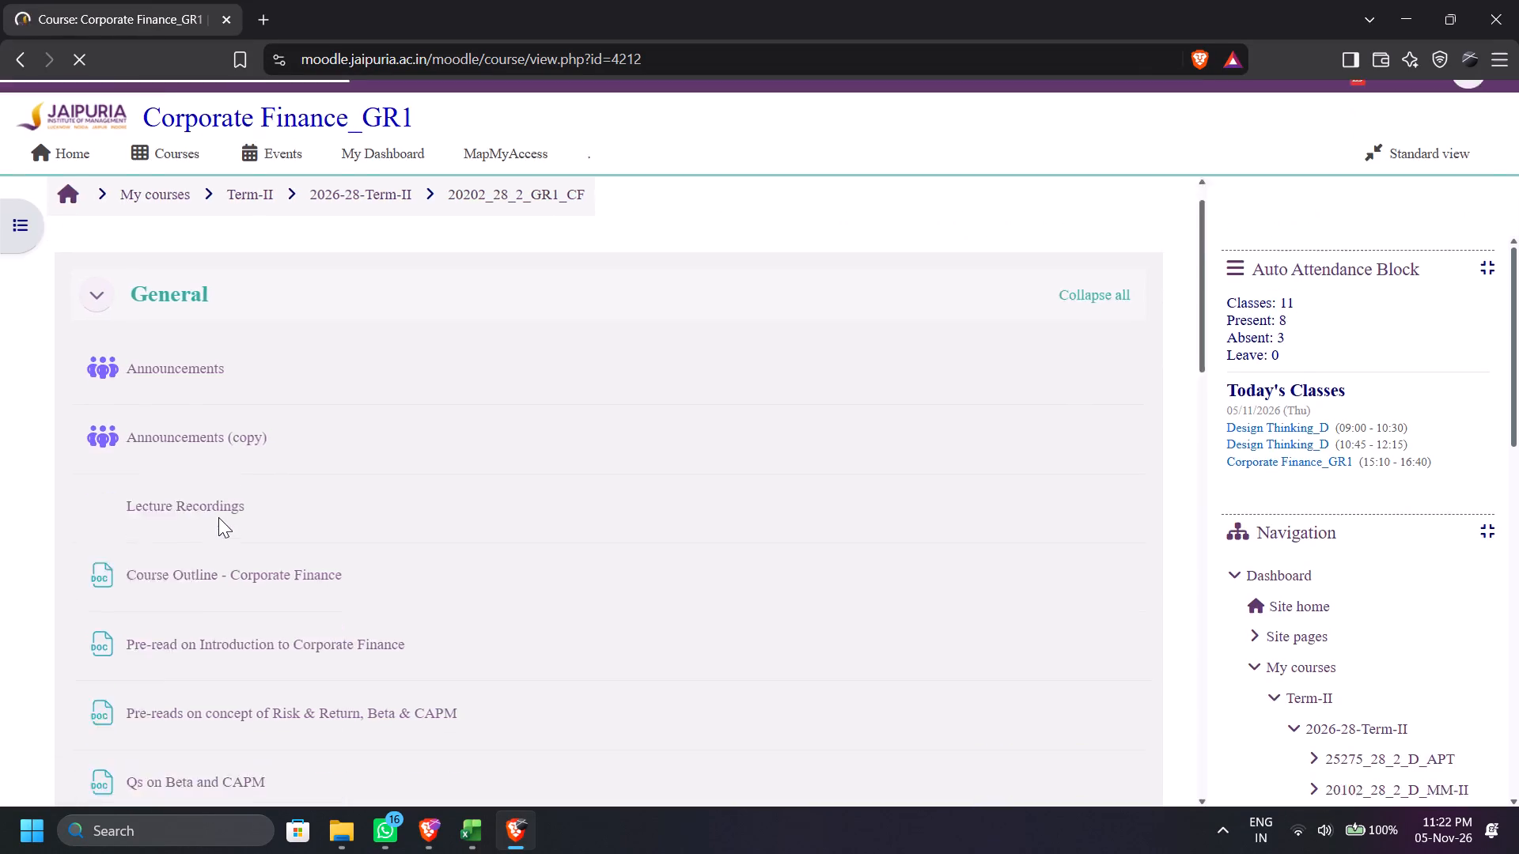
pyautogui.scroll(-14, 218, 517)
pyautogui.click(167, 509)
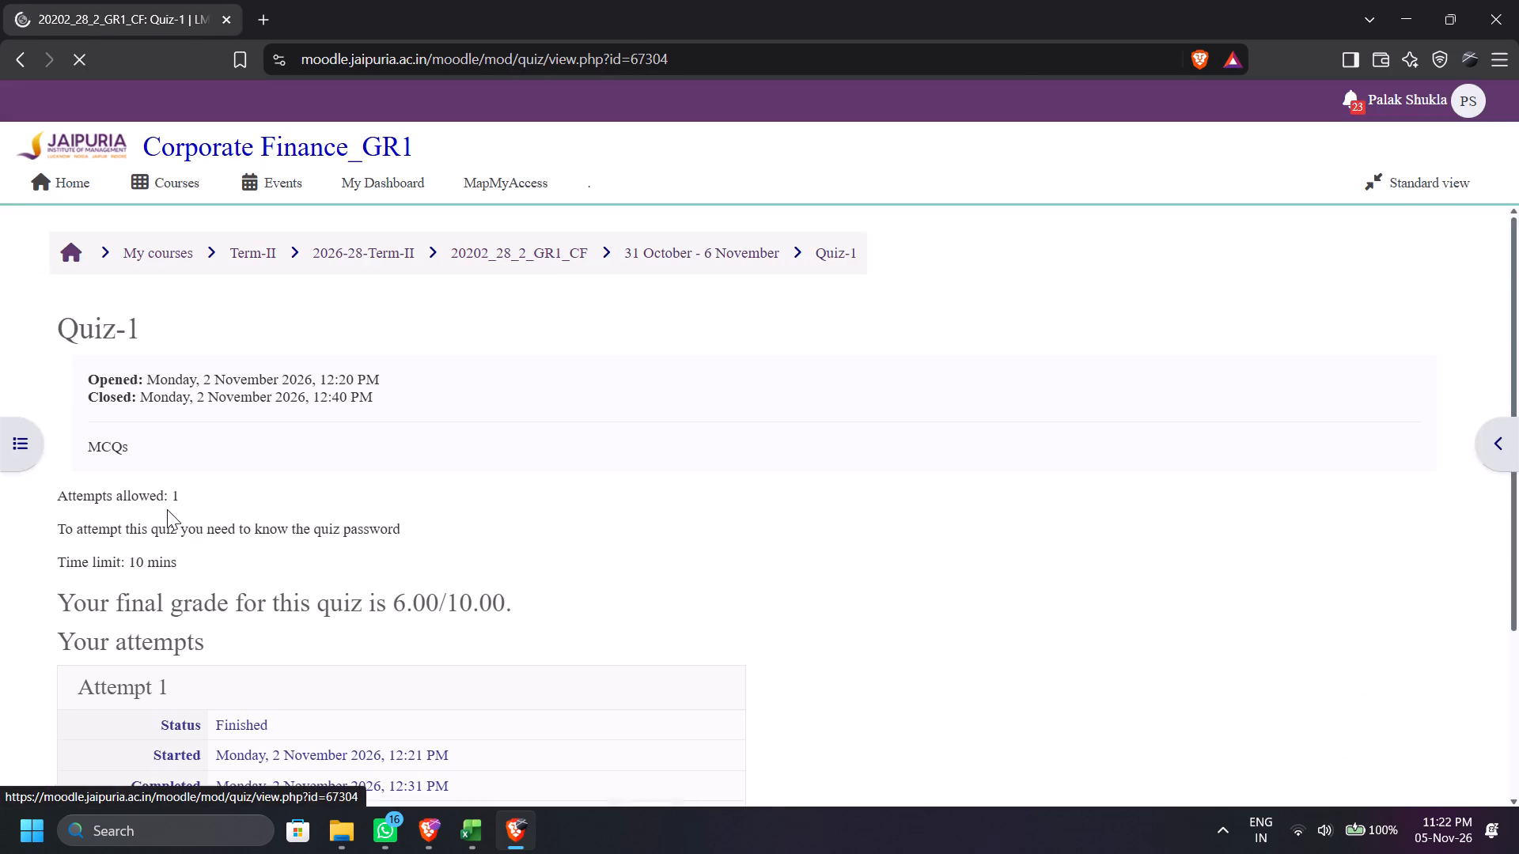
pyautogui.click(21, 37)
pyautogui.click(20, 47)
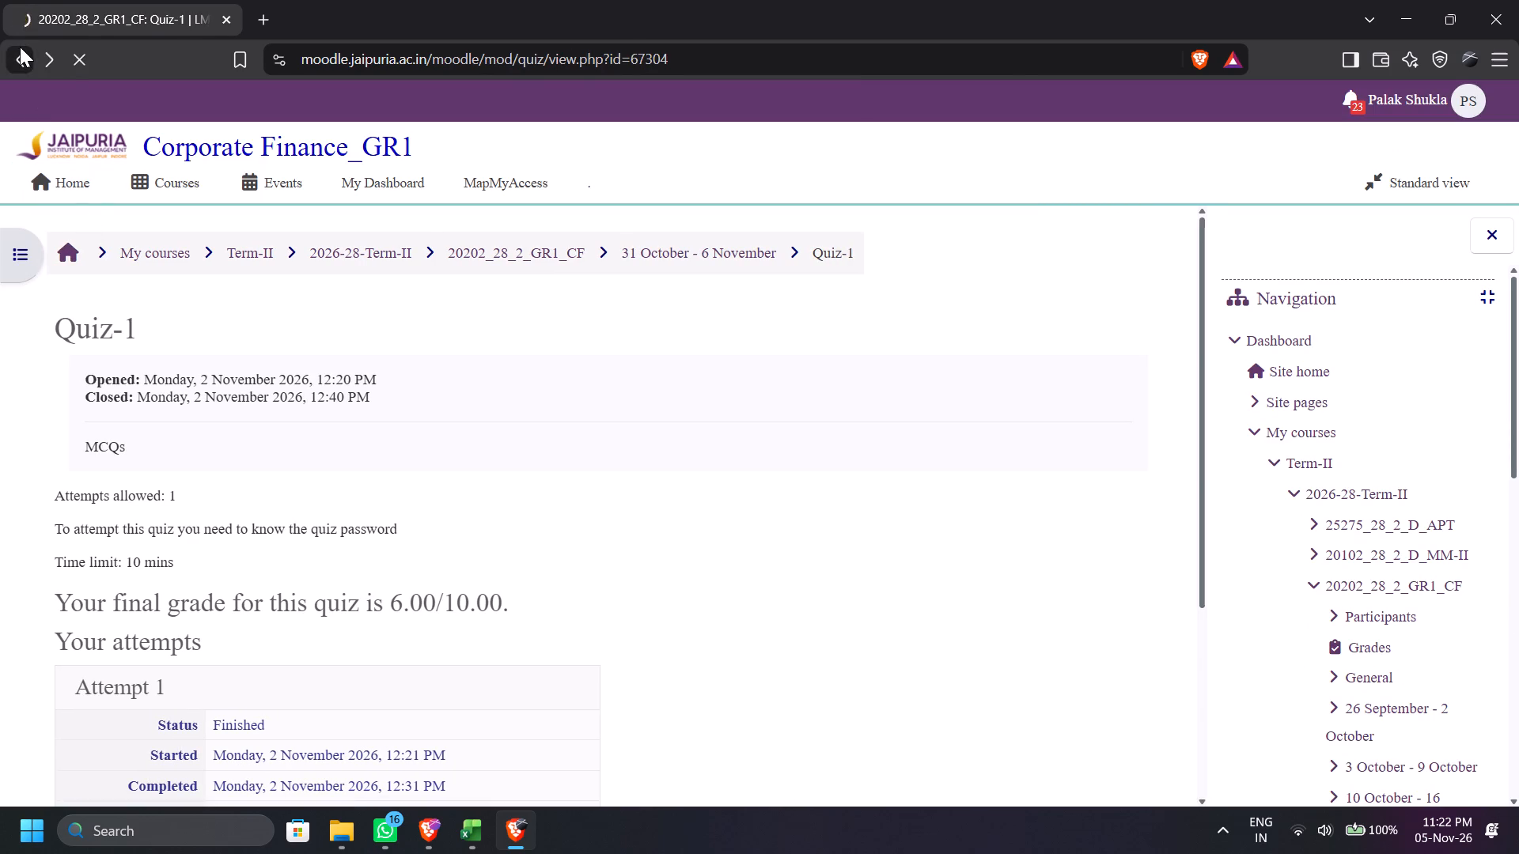
# Open the Build Your Model Exercise assignment in the course's 31 October - 6 November section.
pyautogui.scroll(-17, 341, 480)
pyautogui.scroll(-4, 344, 484)
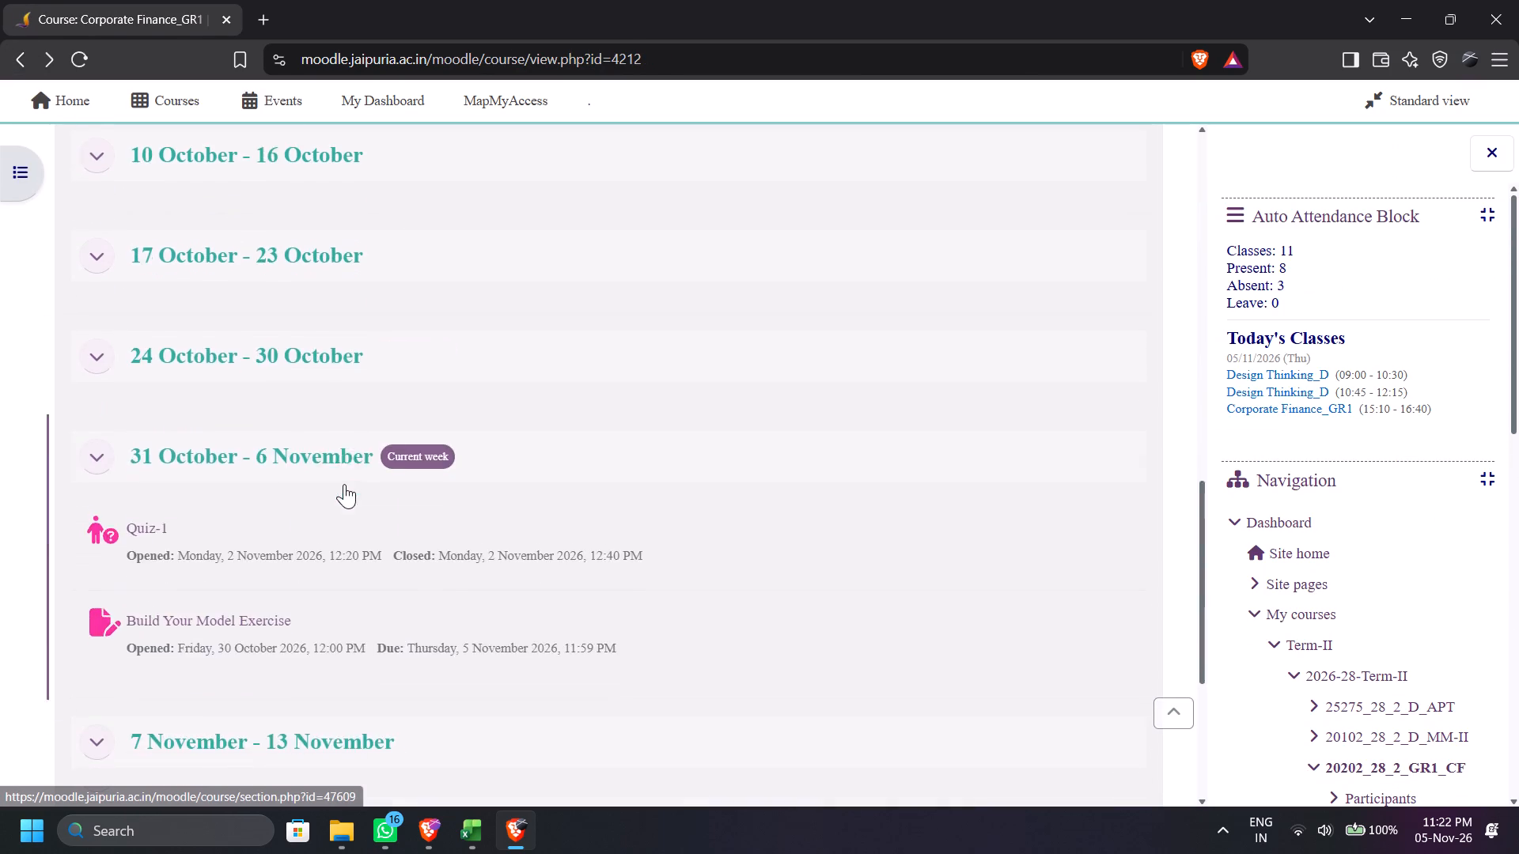
pyautogui.click(249, 408)
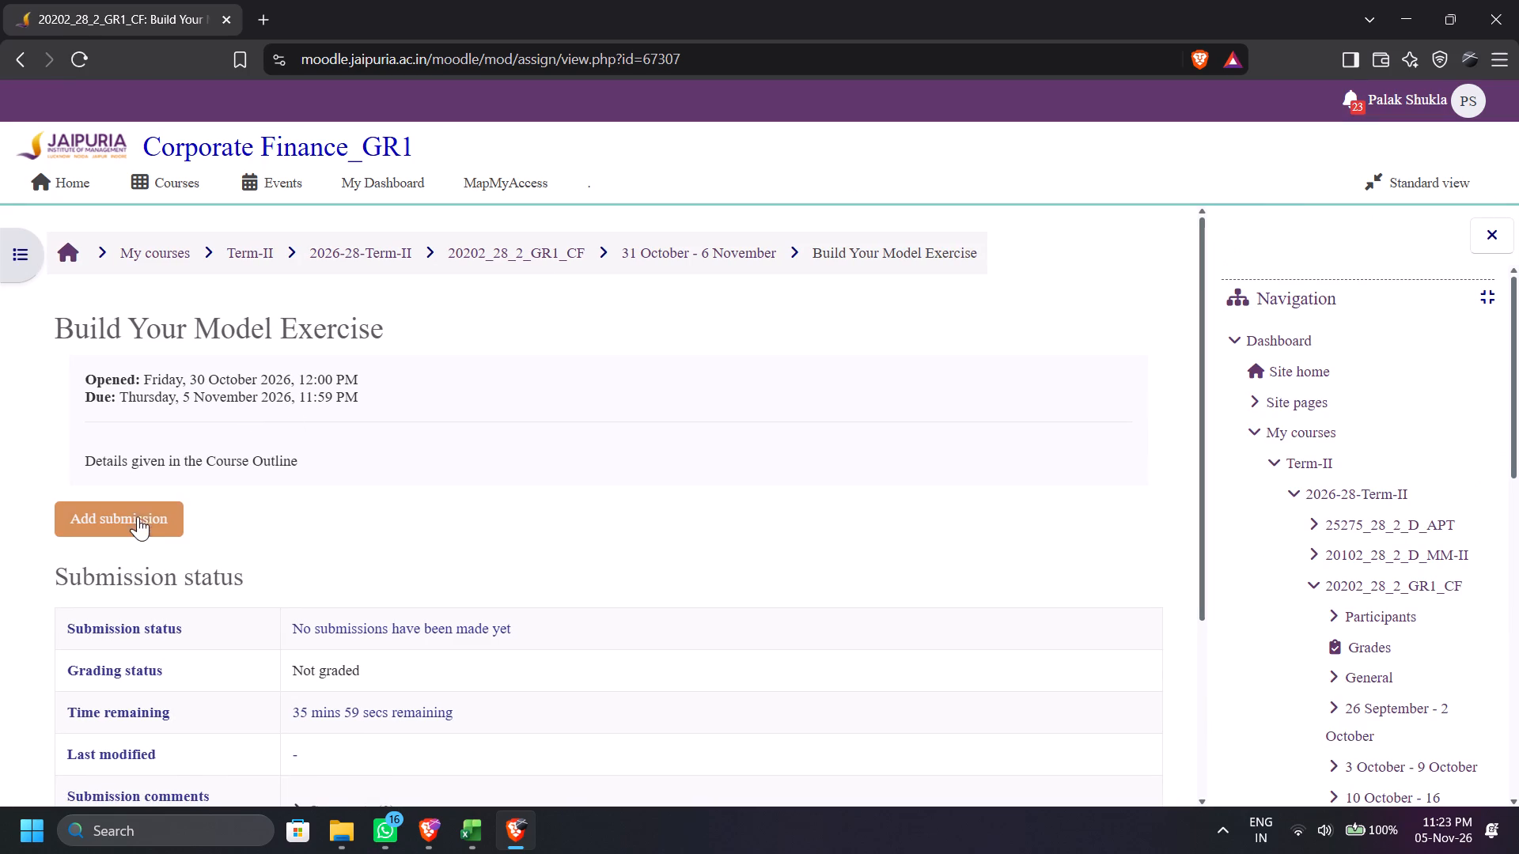
# Start a submission for the assignment and choose the finished model exercise workbook as the file to upload.
pyautogui.click(138, 516)
pyautogui.click(374, 591)
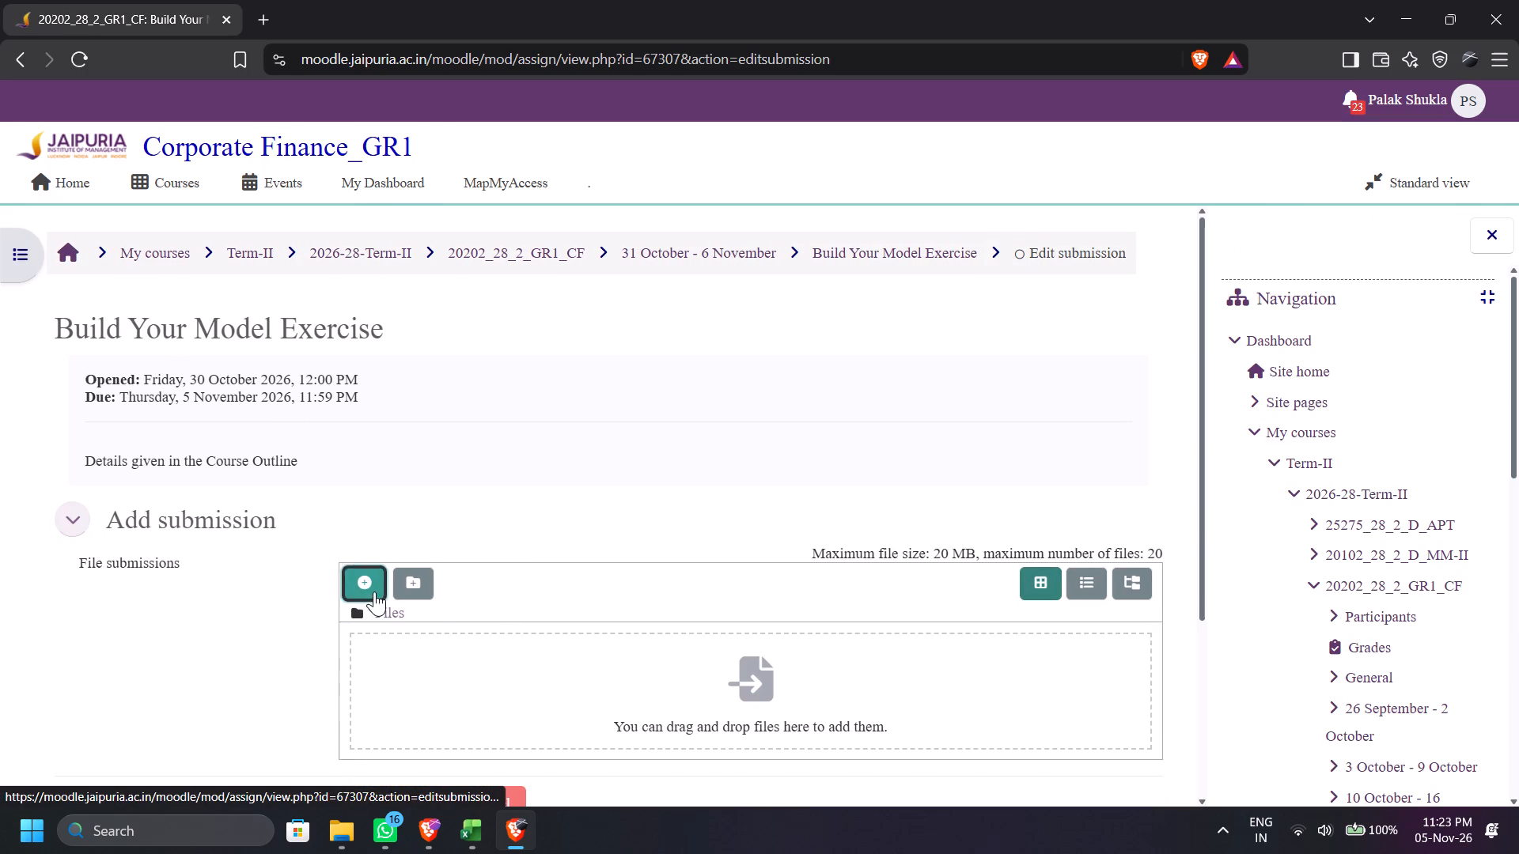
pyautogui.click(605, 354)
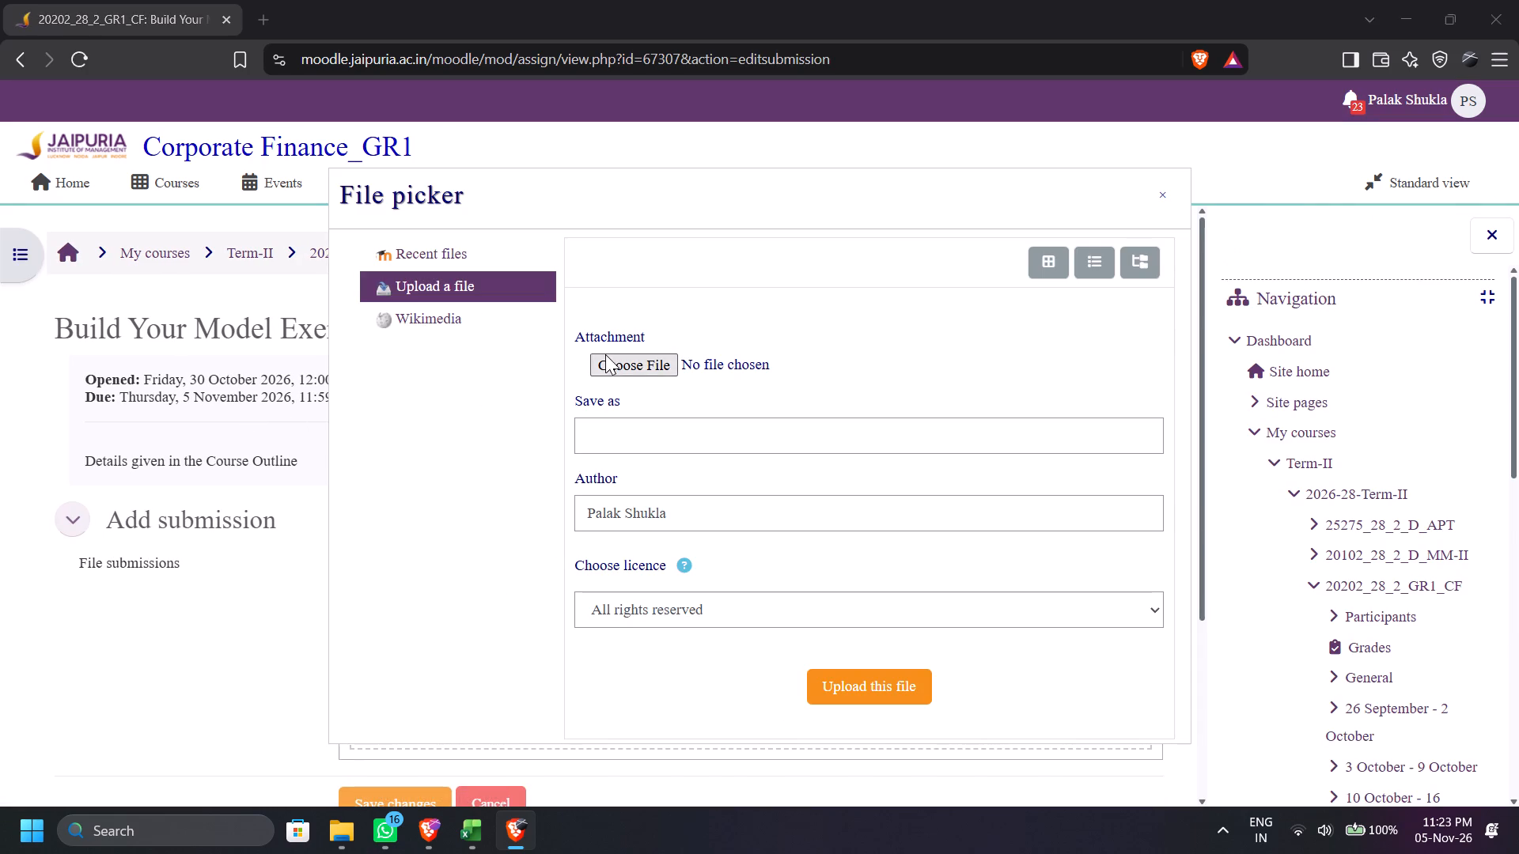
pyautogui.doubleClick(369, 251)
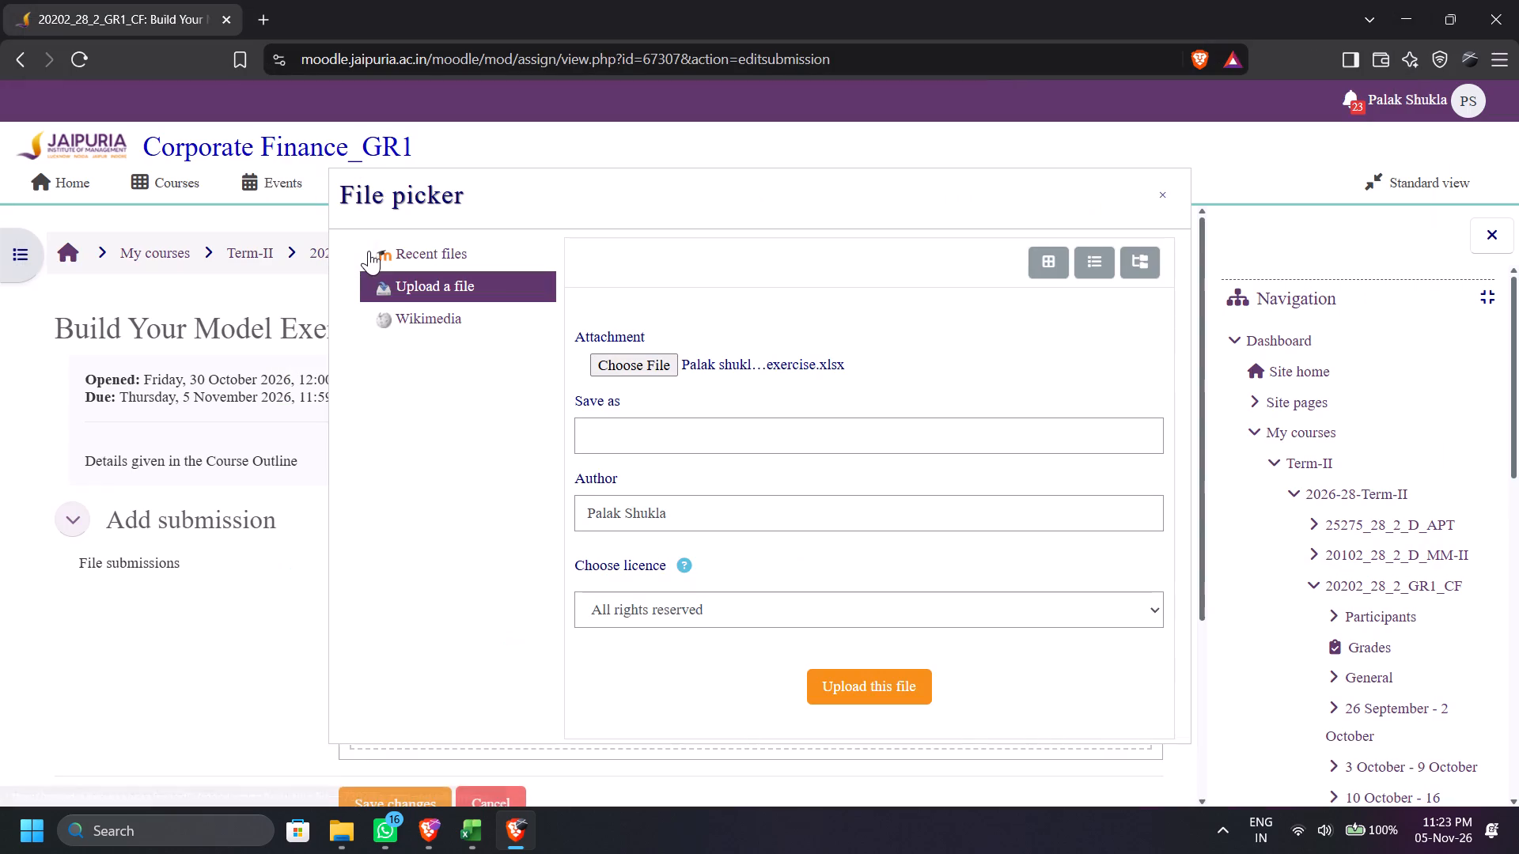
# Close Excel and reopen the model exercise workbook from the Downloads folder.
pyautogui.click(468, 818)
pyautogui.click(1518, 0)
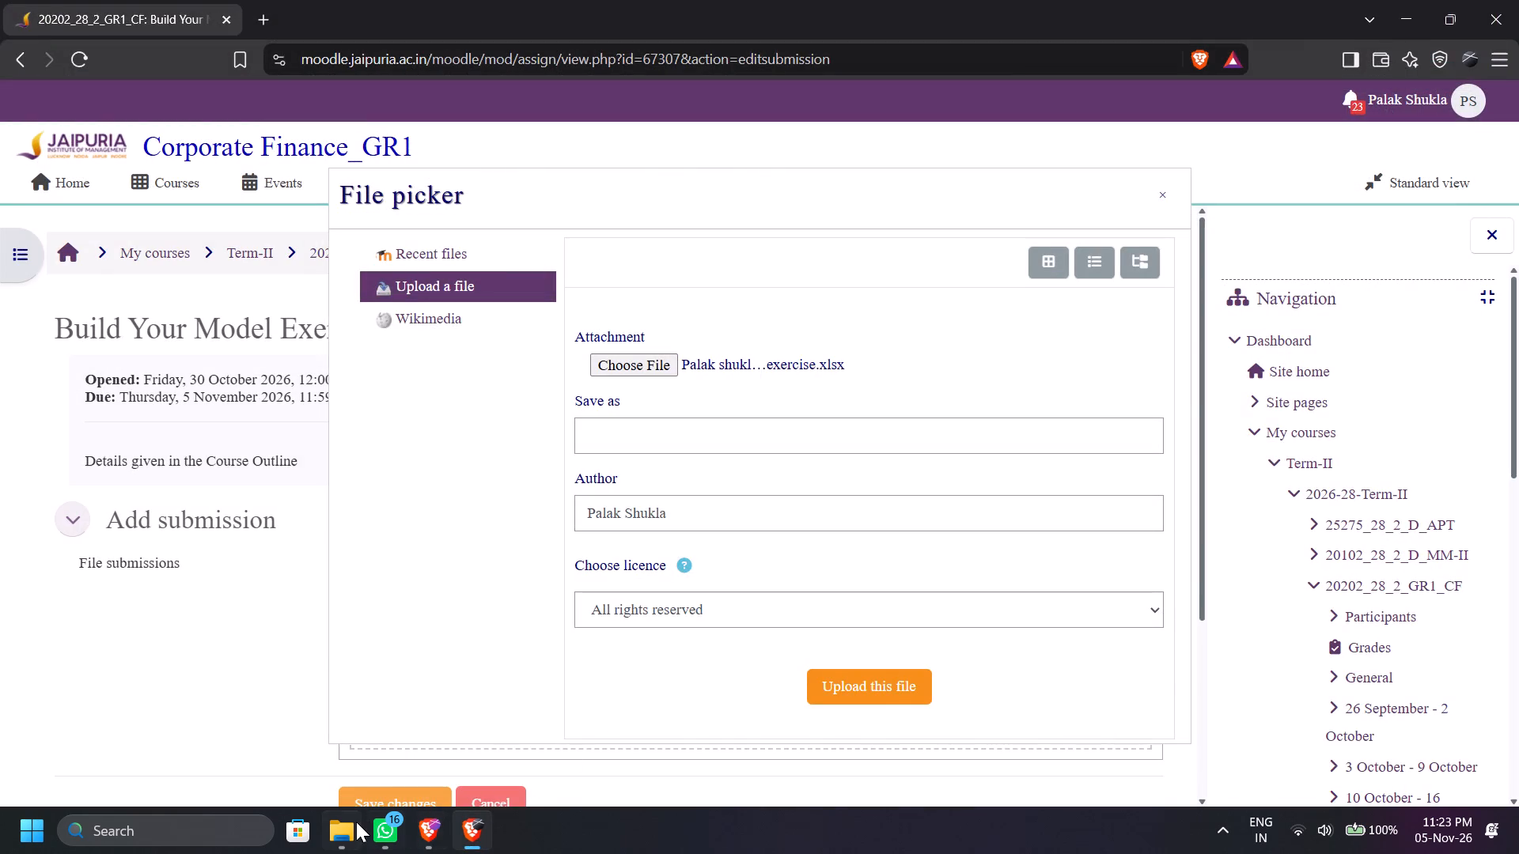
pyautogui.click(356, 822)
pyautogui.doubleClick(445, 200)
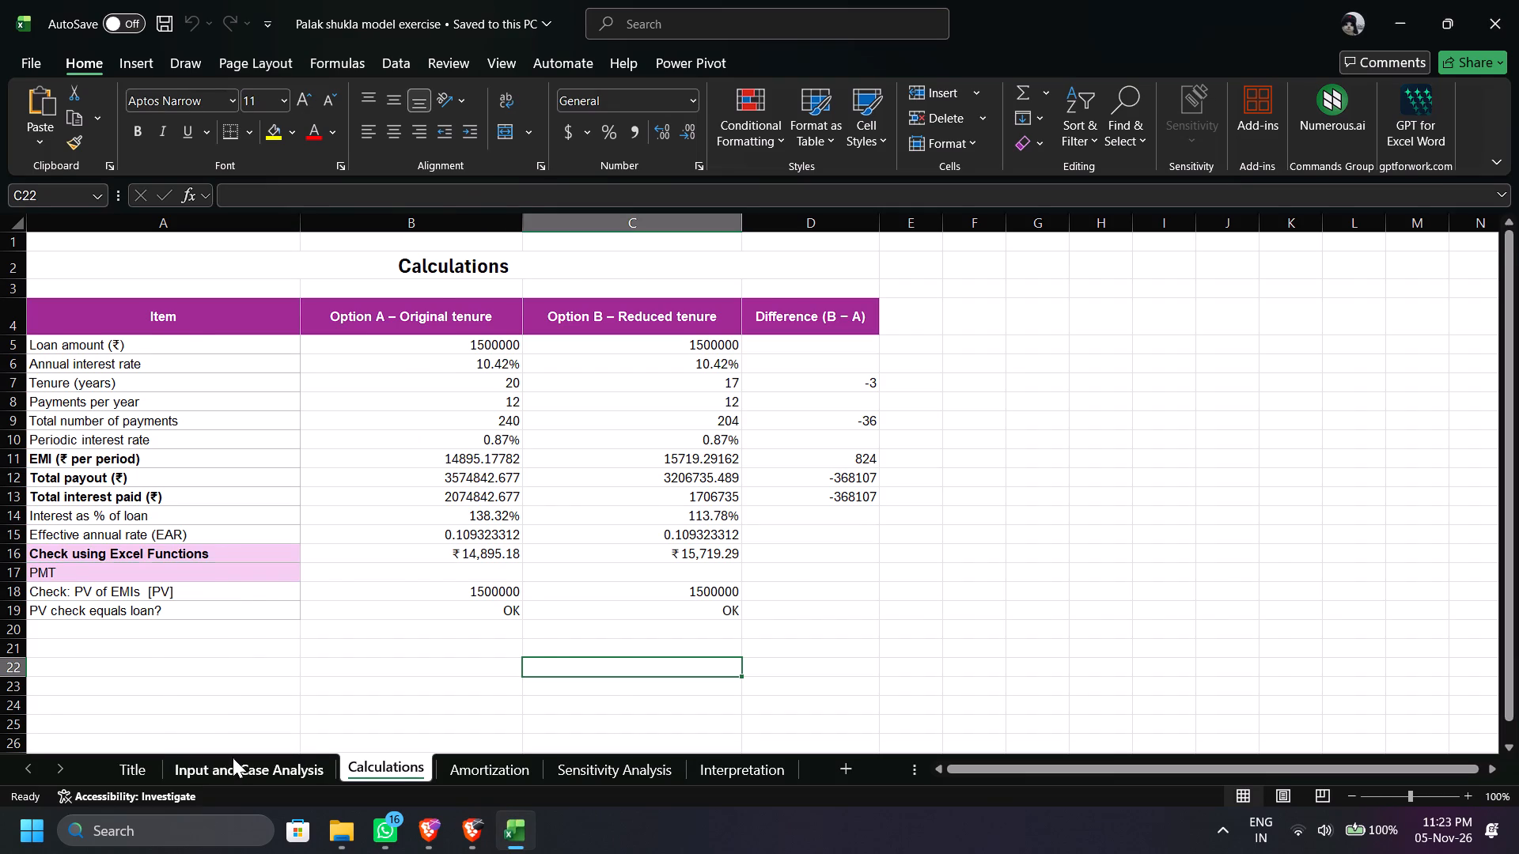
# Look through the reopened workbook's sheets, including Sensitivity Analysis, the full Amortization tables and Interpretation, before uploading.
pyautogui.click(233, 758)
pyautogui.click(411, 760)
pyautogui.click(464, 760)
pyautogui.click(569, 763)
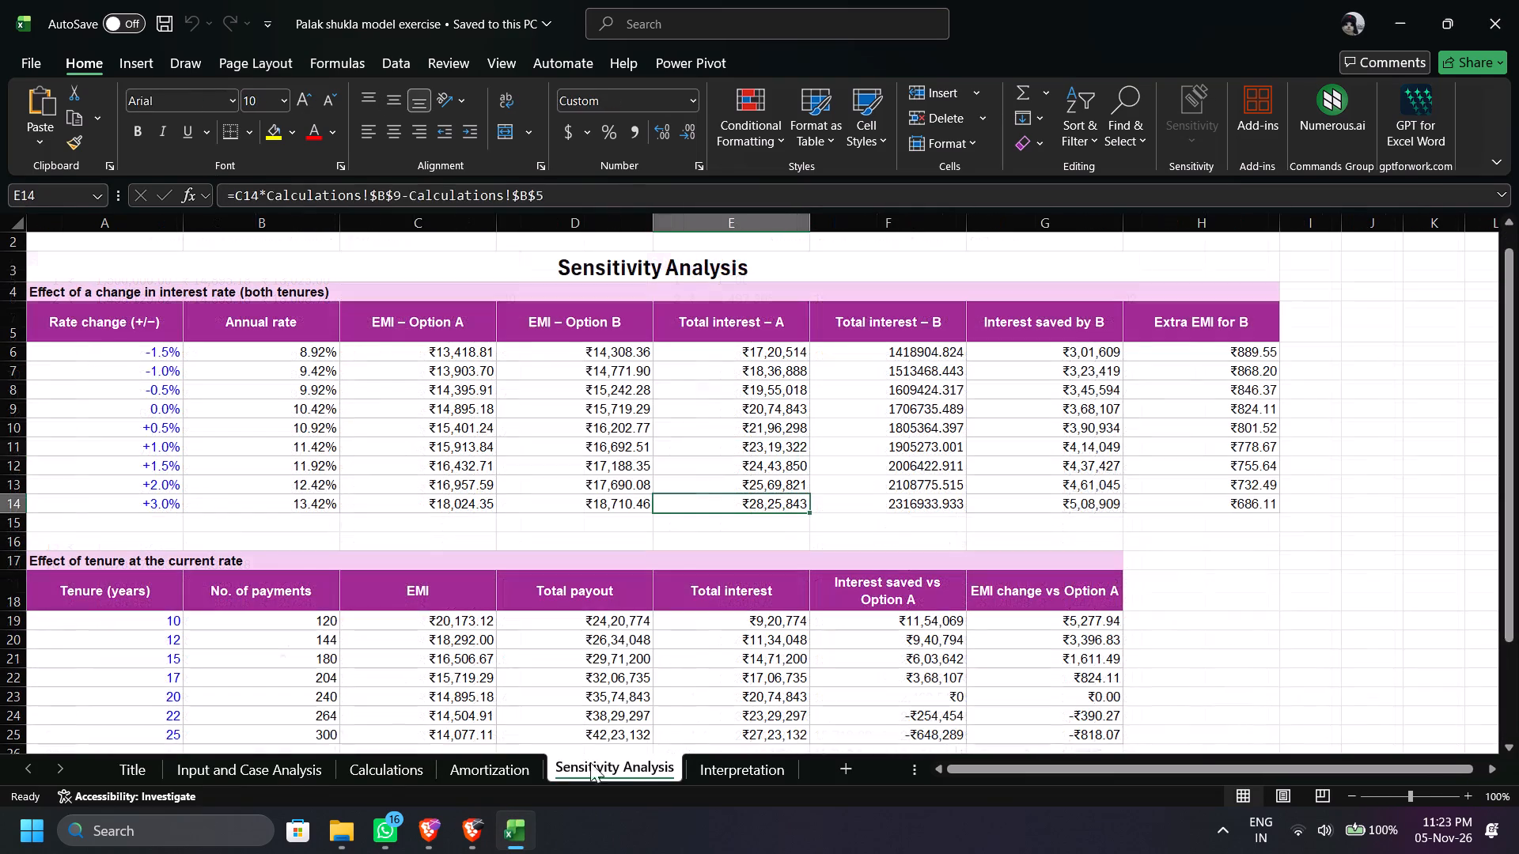
pyautogui.moveTo(559, 780); pyautogui.dragTo(544, 780)
pyautogui.click(510, 774)
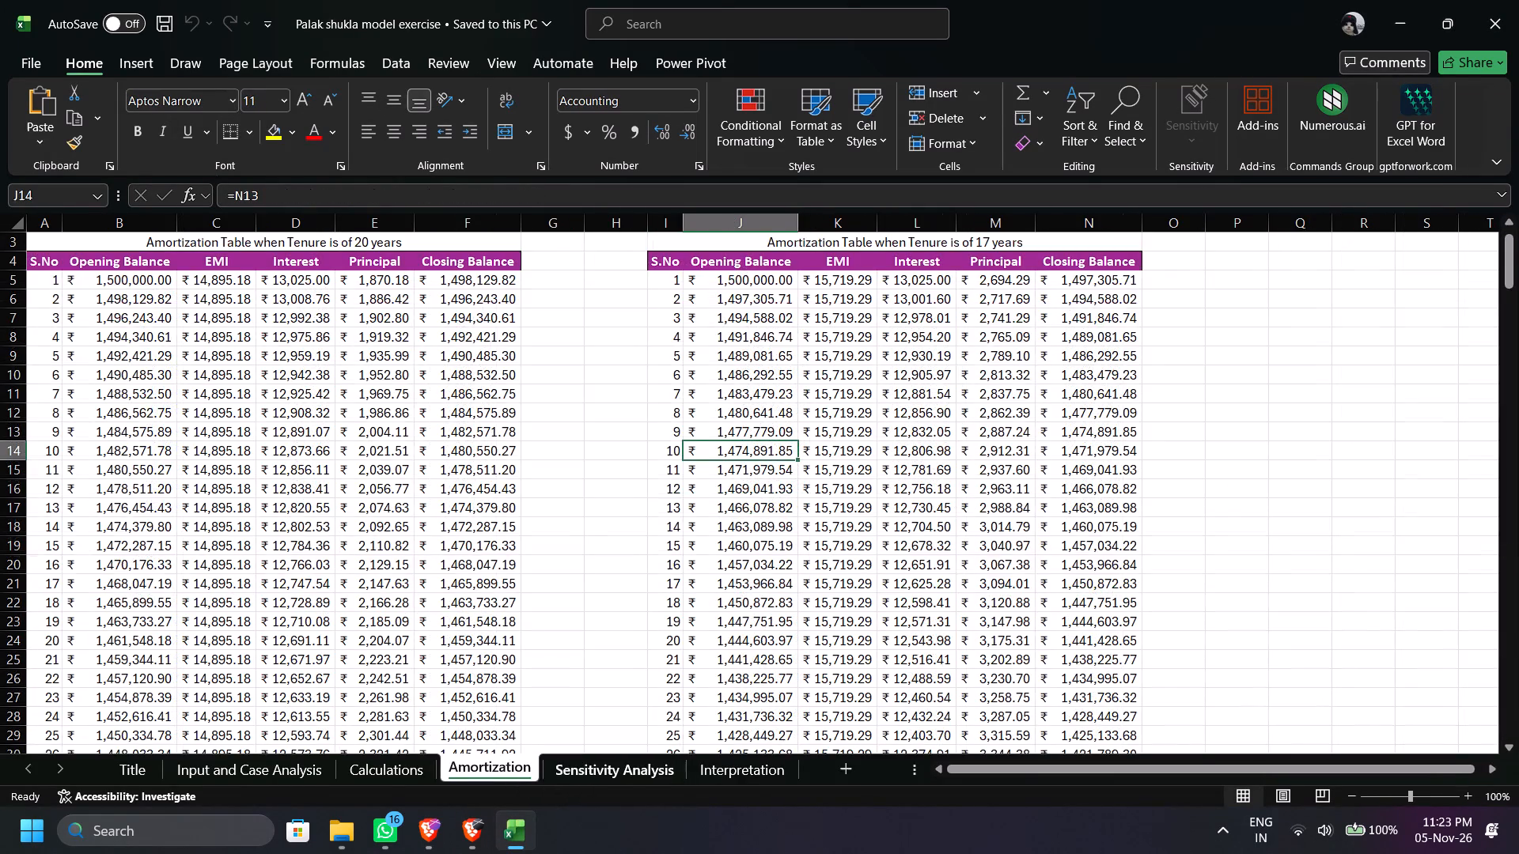
pyautogui.scroll(-7, 665, 592)
pyautogui.scroll(-20, 665, 598)
pyautogui.scroll(-3, 665, 598)
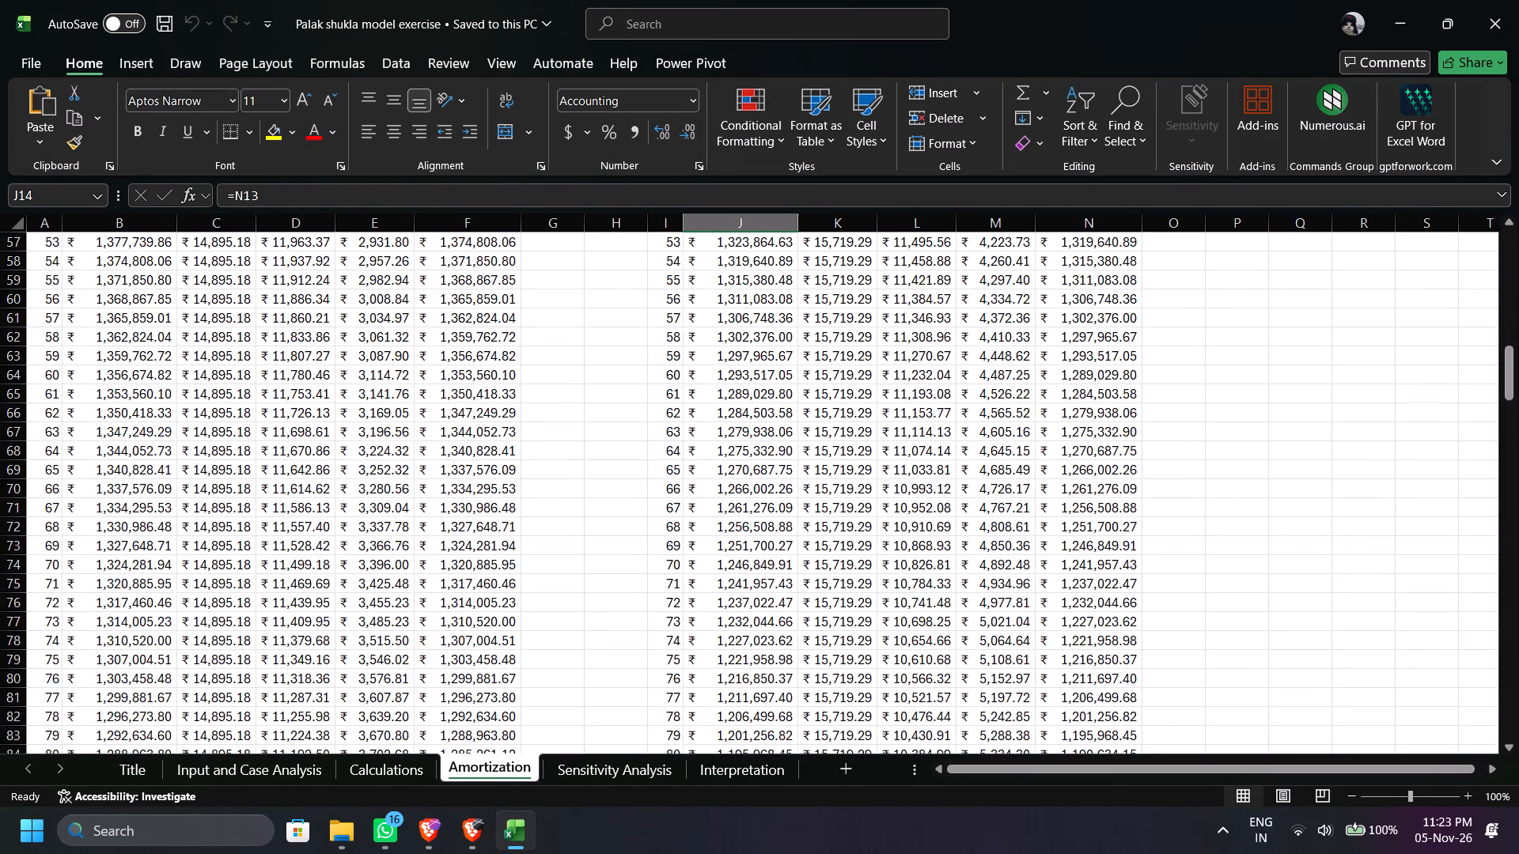
pyautogui.scroll(-20, 760, 733)
pyautogui.scroll(-19, 760, 733)
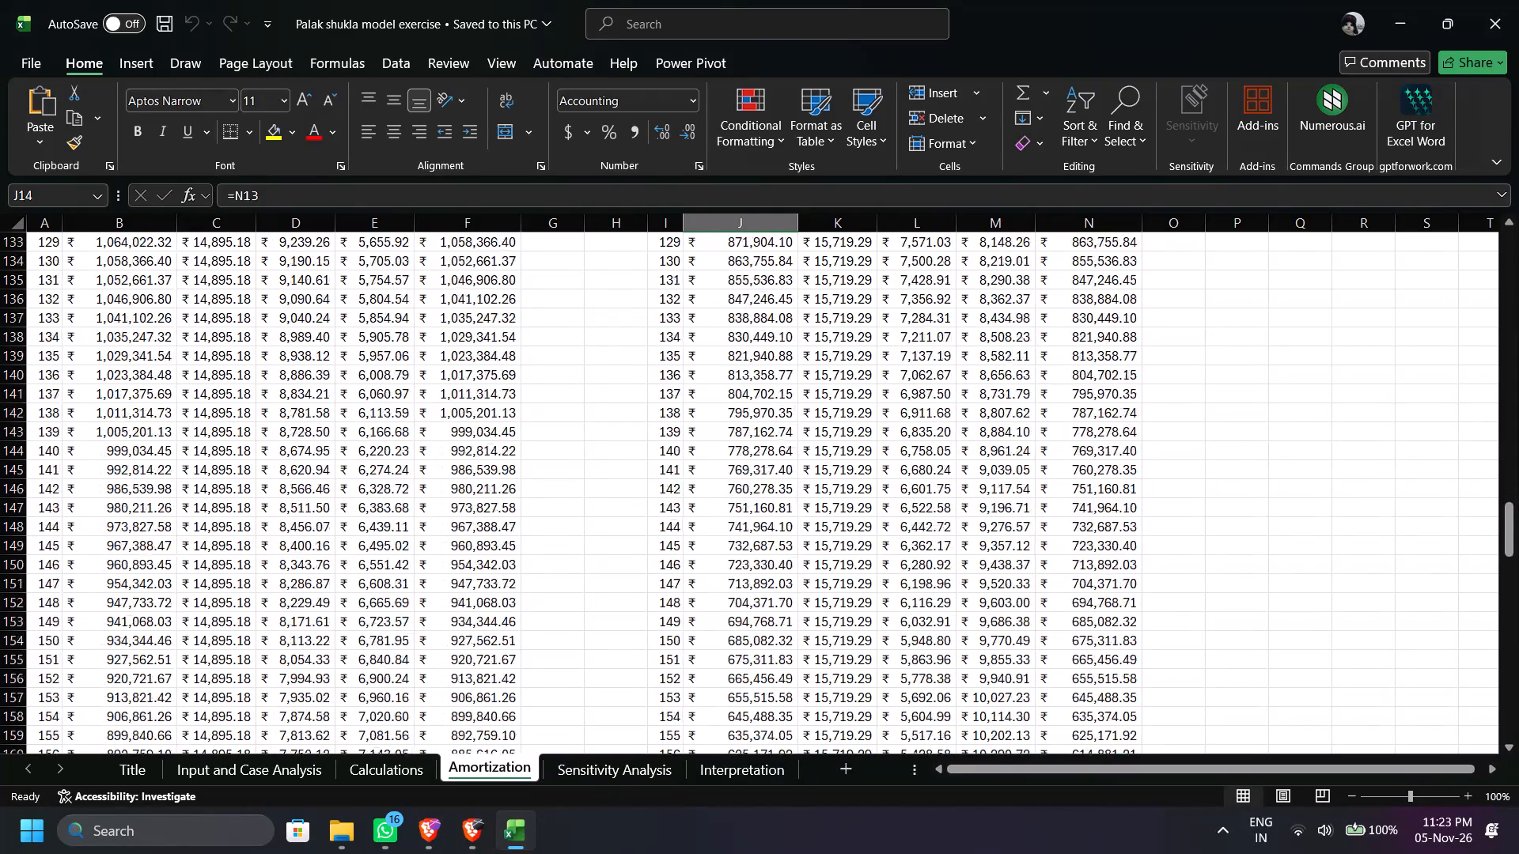
pyautogui.scroll(-20, 767, 707)
pyautogui.scroll(-9, 767, 707)
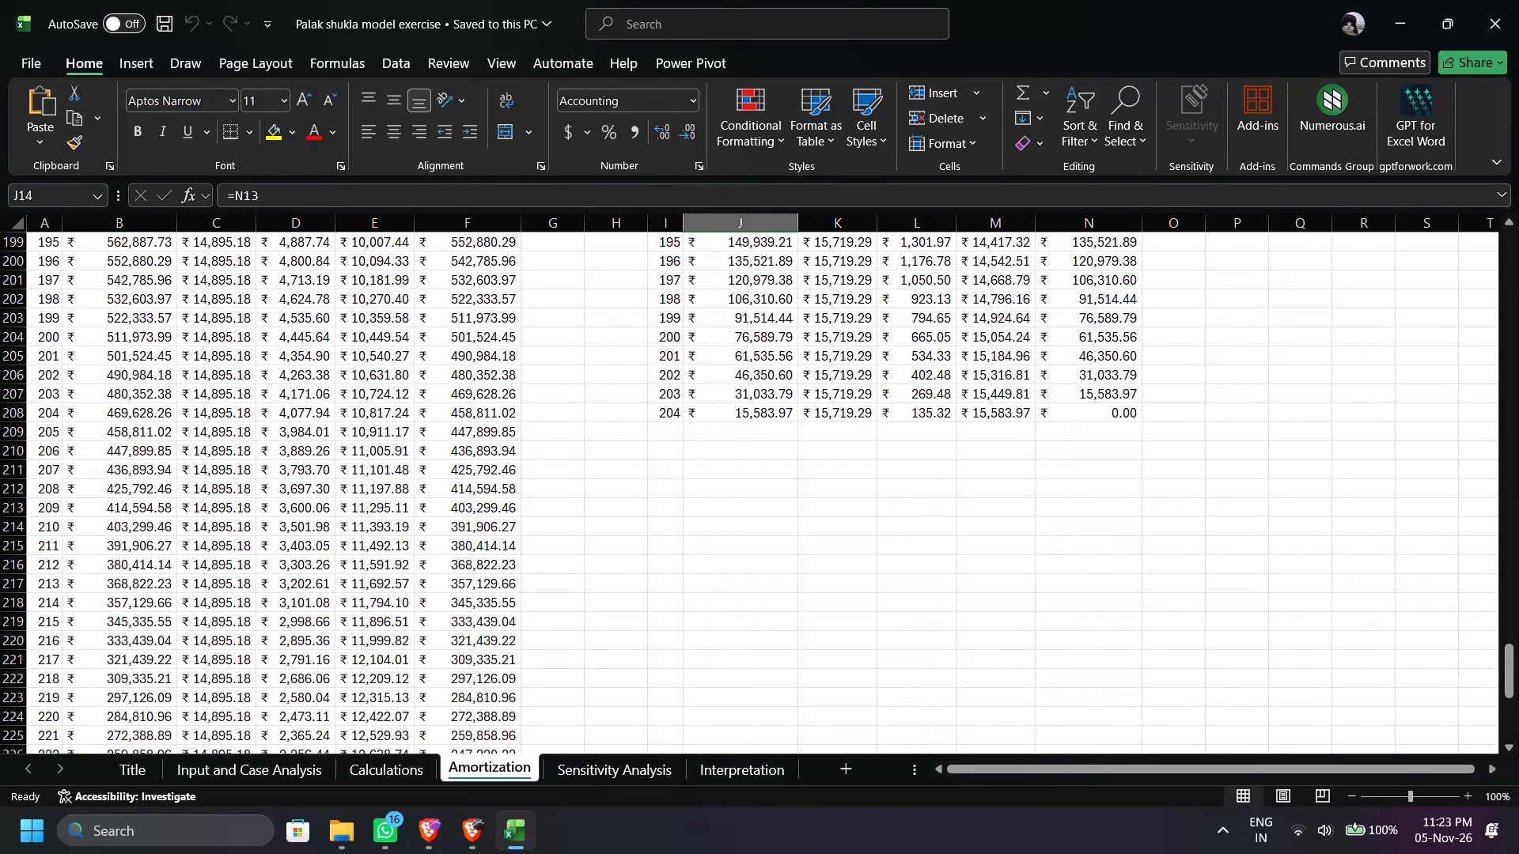
pyautogui.scroll(-12, 695, 727)
pyautogui.click(757, 761)
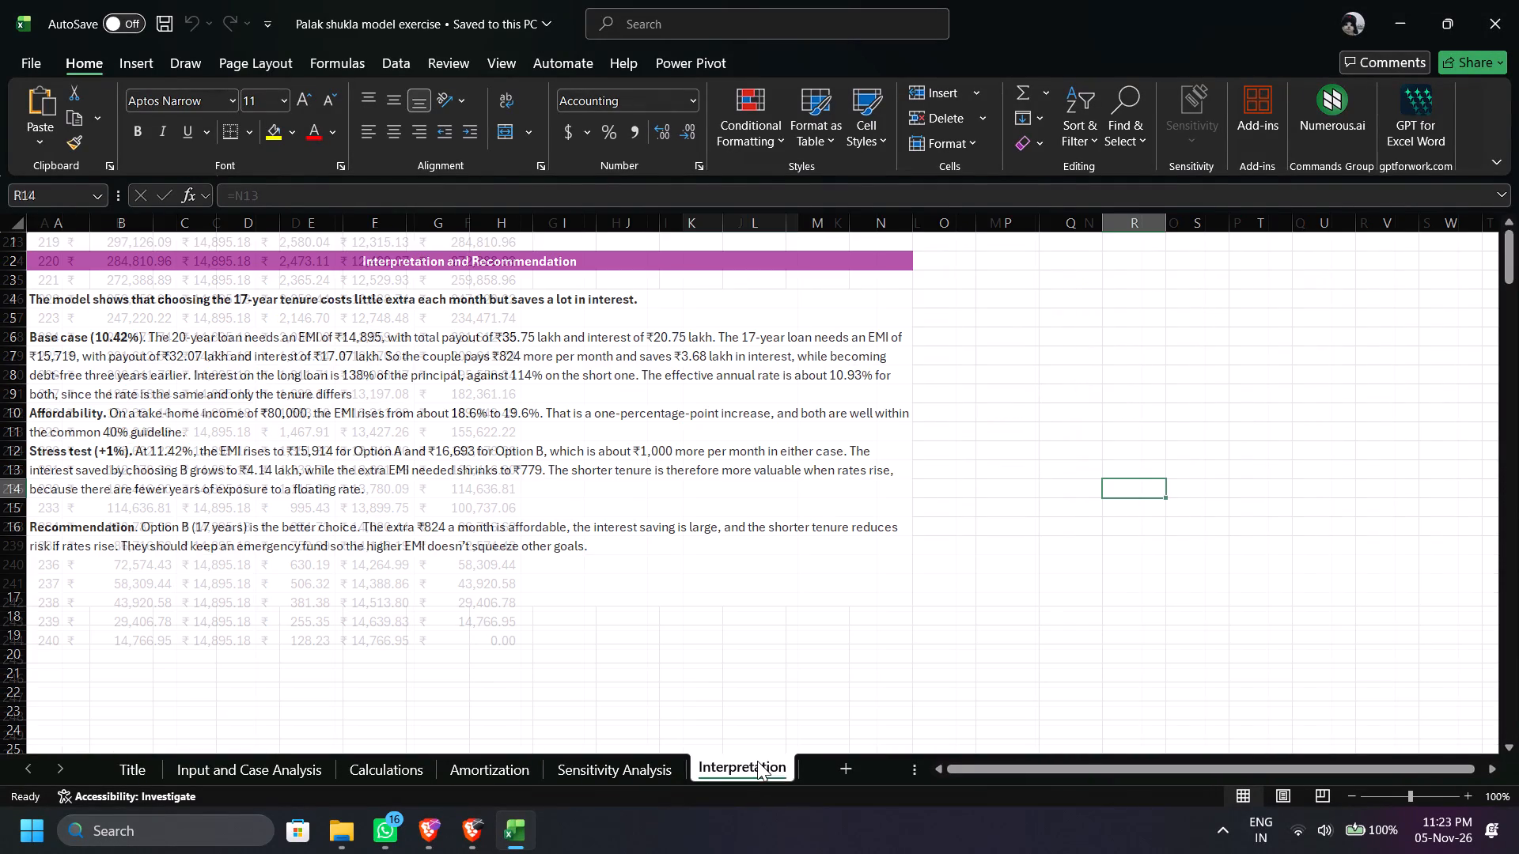
# Glance over the Claude chat in the browser, then return to the Moodle file picker.
pyautogui.click(1381, 0)
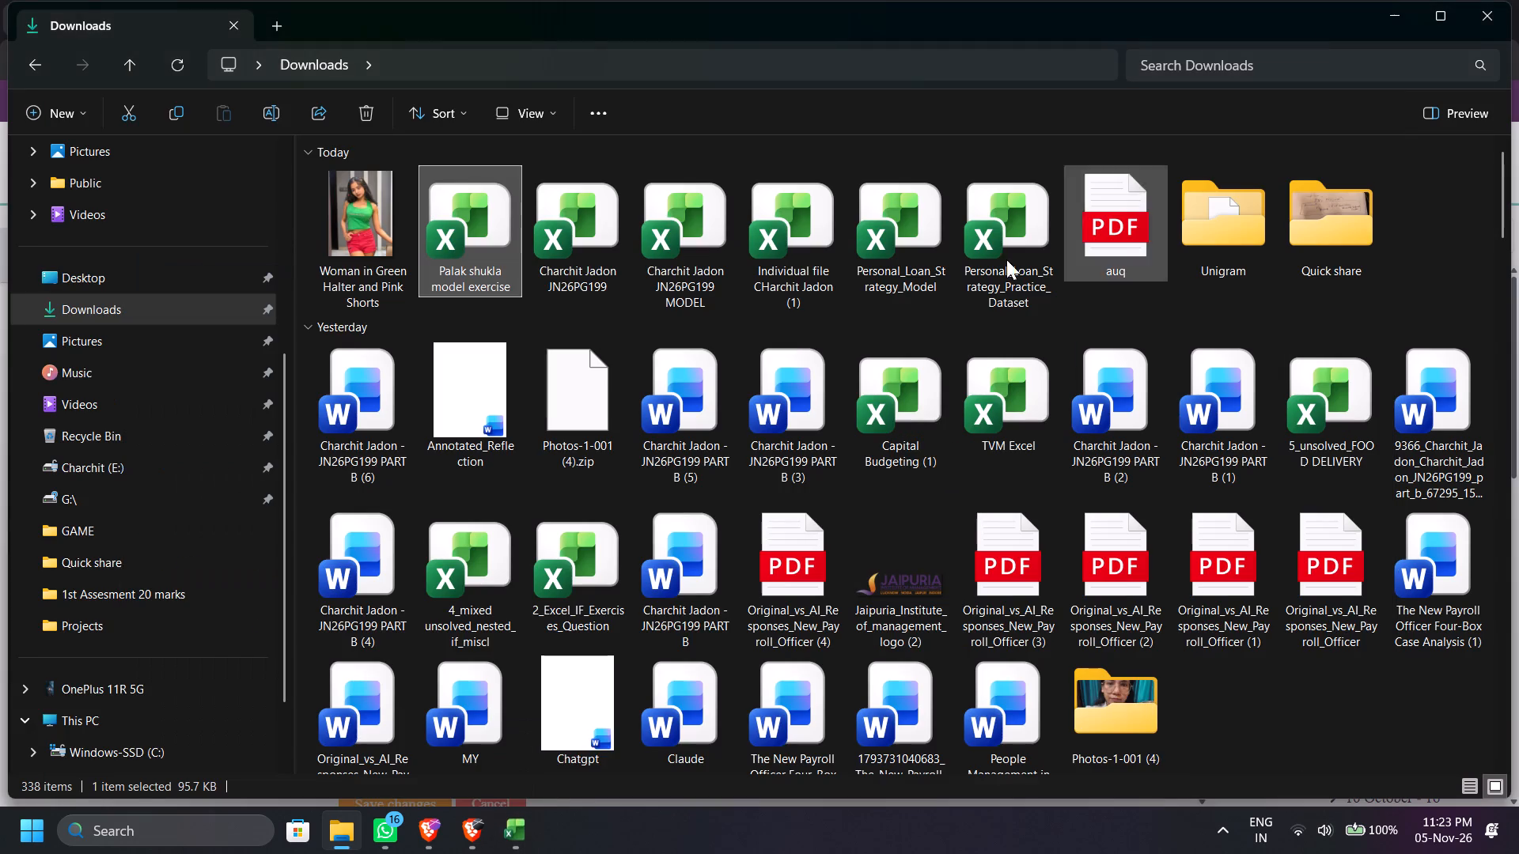
pyautogui.click(456, 832)
pyautogui.click(424, 832)
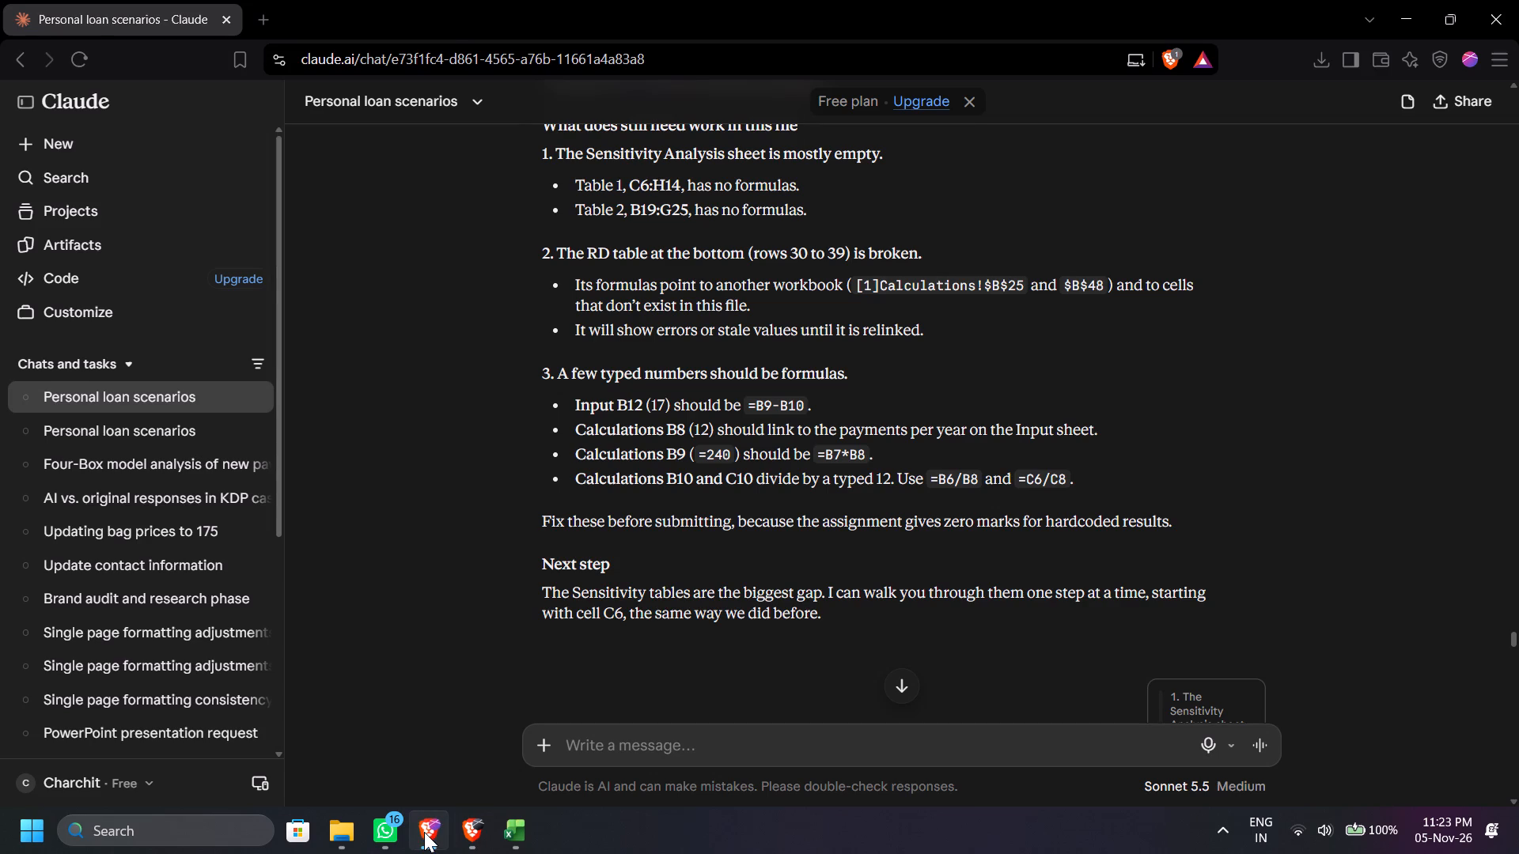
pyautogui.scroll(-3, 767, 602)
pyautogui.click(493, 826)
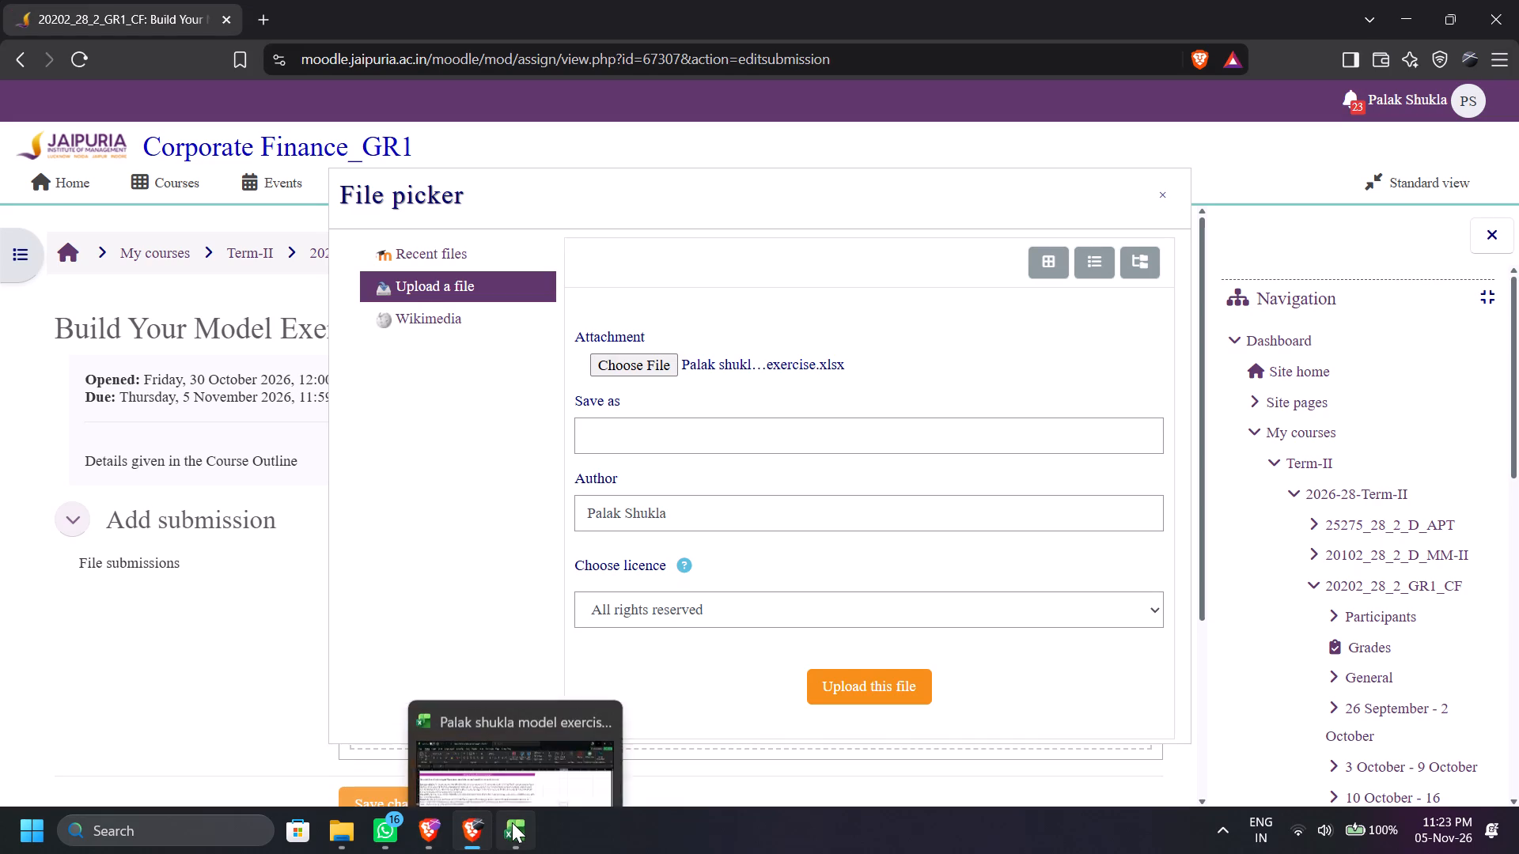
# Enter the student's name followed by the roll number as the uploaded file's save name.
pyautogui.click(692, 429)
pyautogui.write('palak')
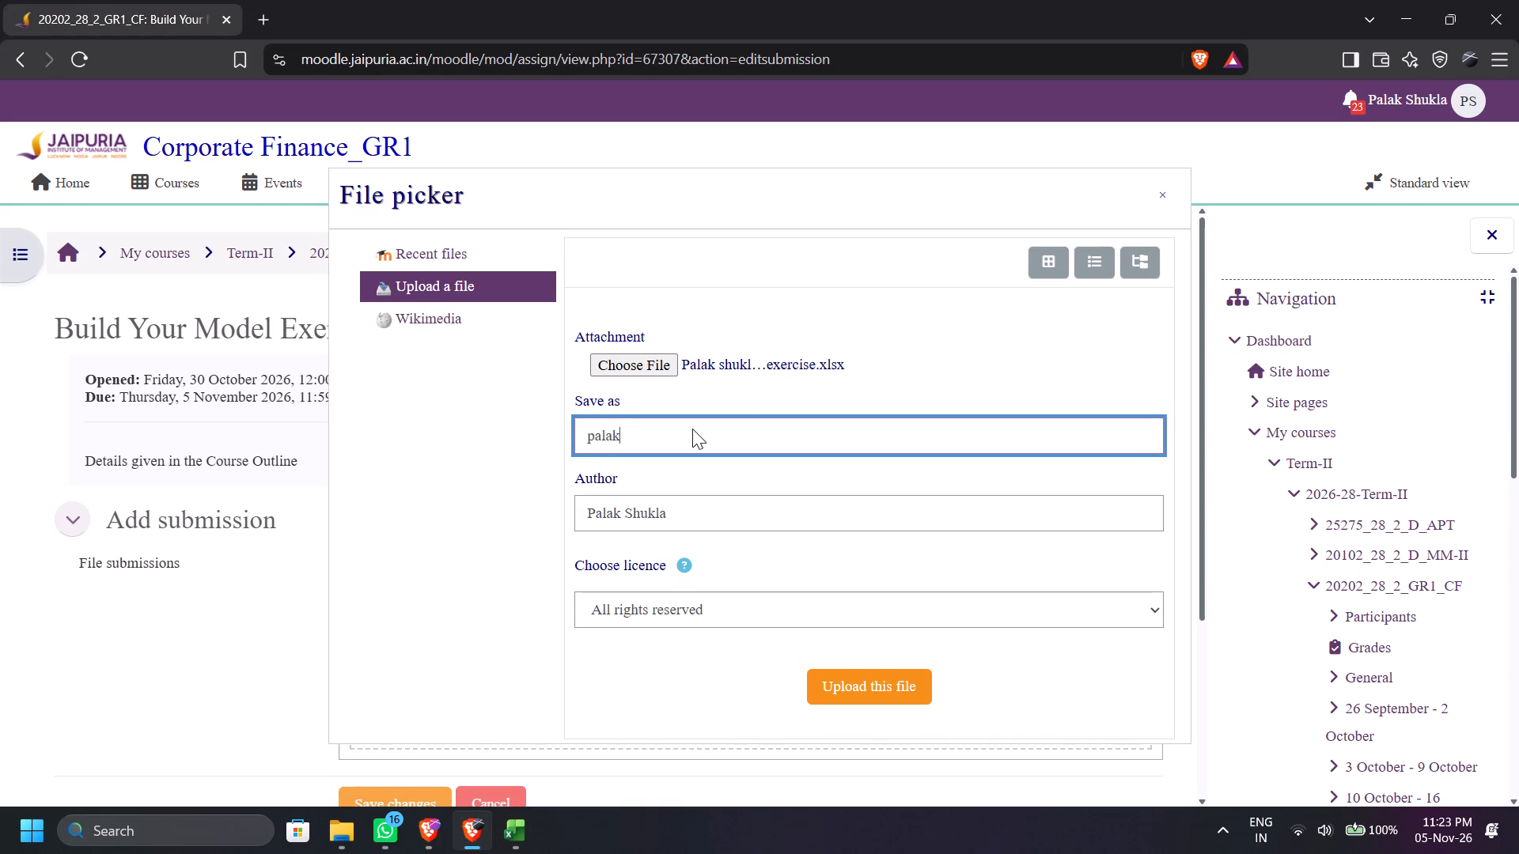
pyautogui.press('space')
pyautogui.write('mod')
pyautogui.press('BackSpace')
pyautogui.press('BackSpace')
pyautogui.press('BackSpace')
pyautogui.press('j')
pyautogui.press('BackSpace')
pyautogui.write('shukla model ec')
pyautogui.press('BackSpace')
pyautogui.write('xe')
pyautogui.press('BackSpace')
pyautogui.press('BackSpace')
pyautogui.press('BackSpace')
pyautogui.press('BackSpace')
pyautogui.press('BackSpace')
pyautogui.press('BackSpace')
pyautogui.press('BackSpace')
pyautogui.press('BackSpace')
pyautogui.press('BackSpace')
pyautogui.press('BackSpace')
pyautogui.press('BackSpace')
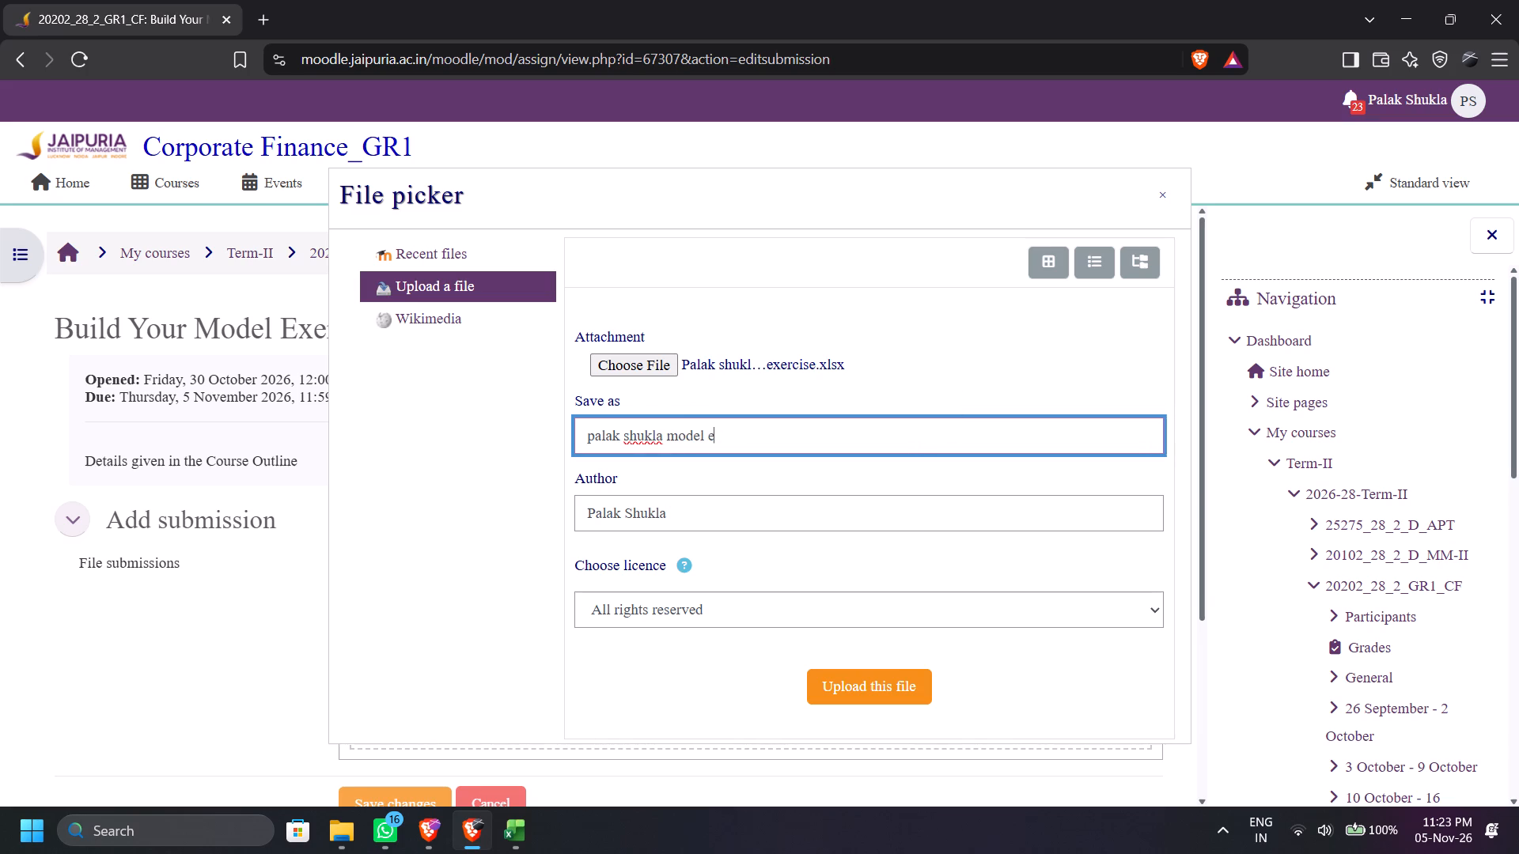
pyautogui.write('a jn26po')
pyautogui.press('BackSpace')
# Complete the save name with the student's roll number and upload the model exercise workbook to the assignment.
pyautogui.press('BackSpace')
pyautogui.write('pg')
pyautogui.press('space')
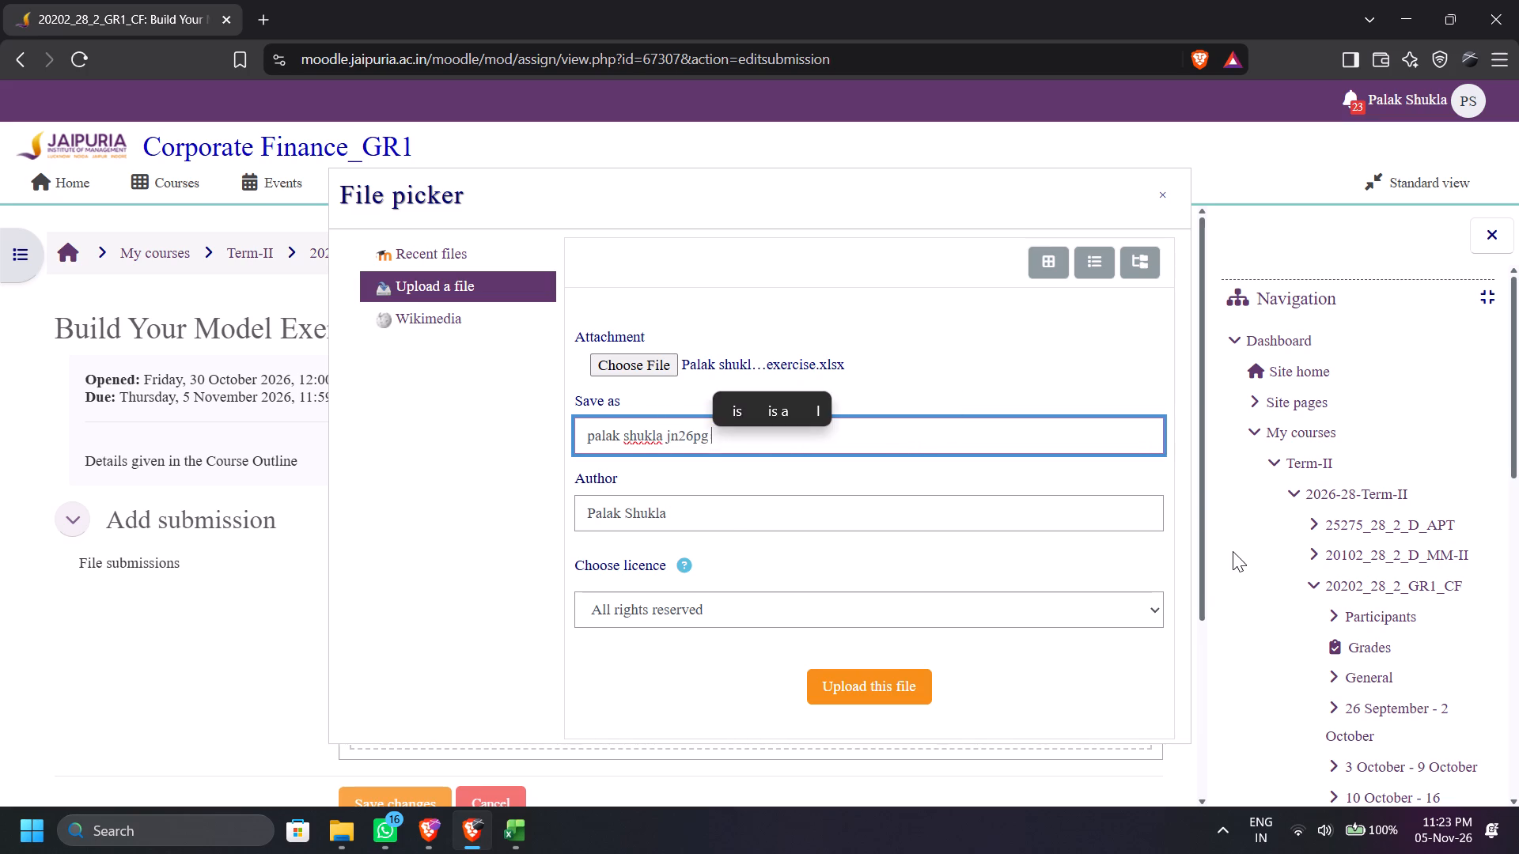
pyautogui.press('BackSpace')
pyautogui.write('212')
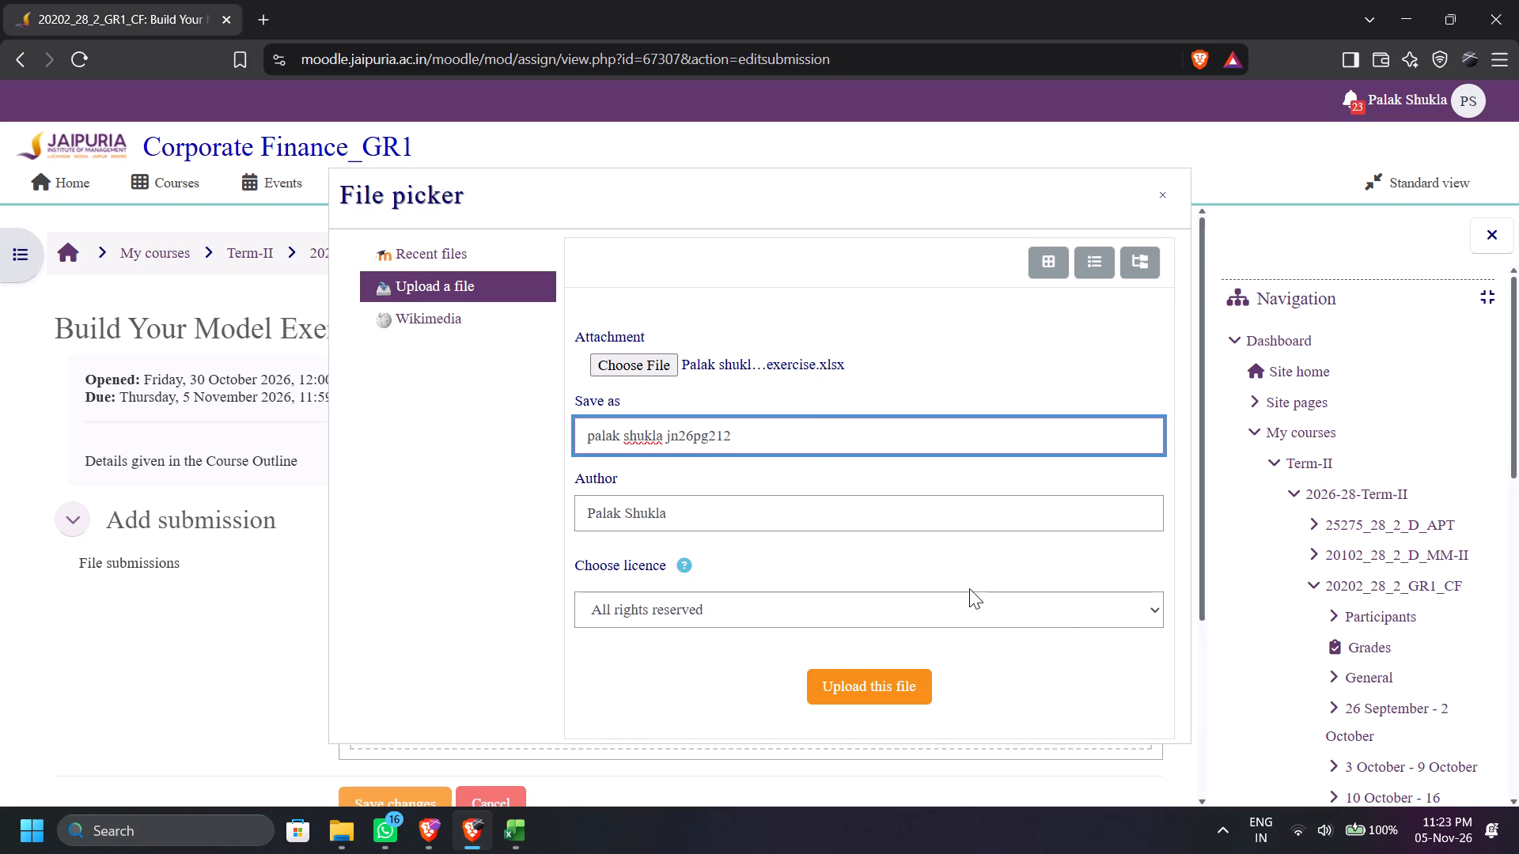
pyautogui.click(914, 678)
# Save the Build Your Model Exercise submission with the uploaded workbook attached.
pyautogui.scroll(-4, 494, 554)
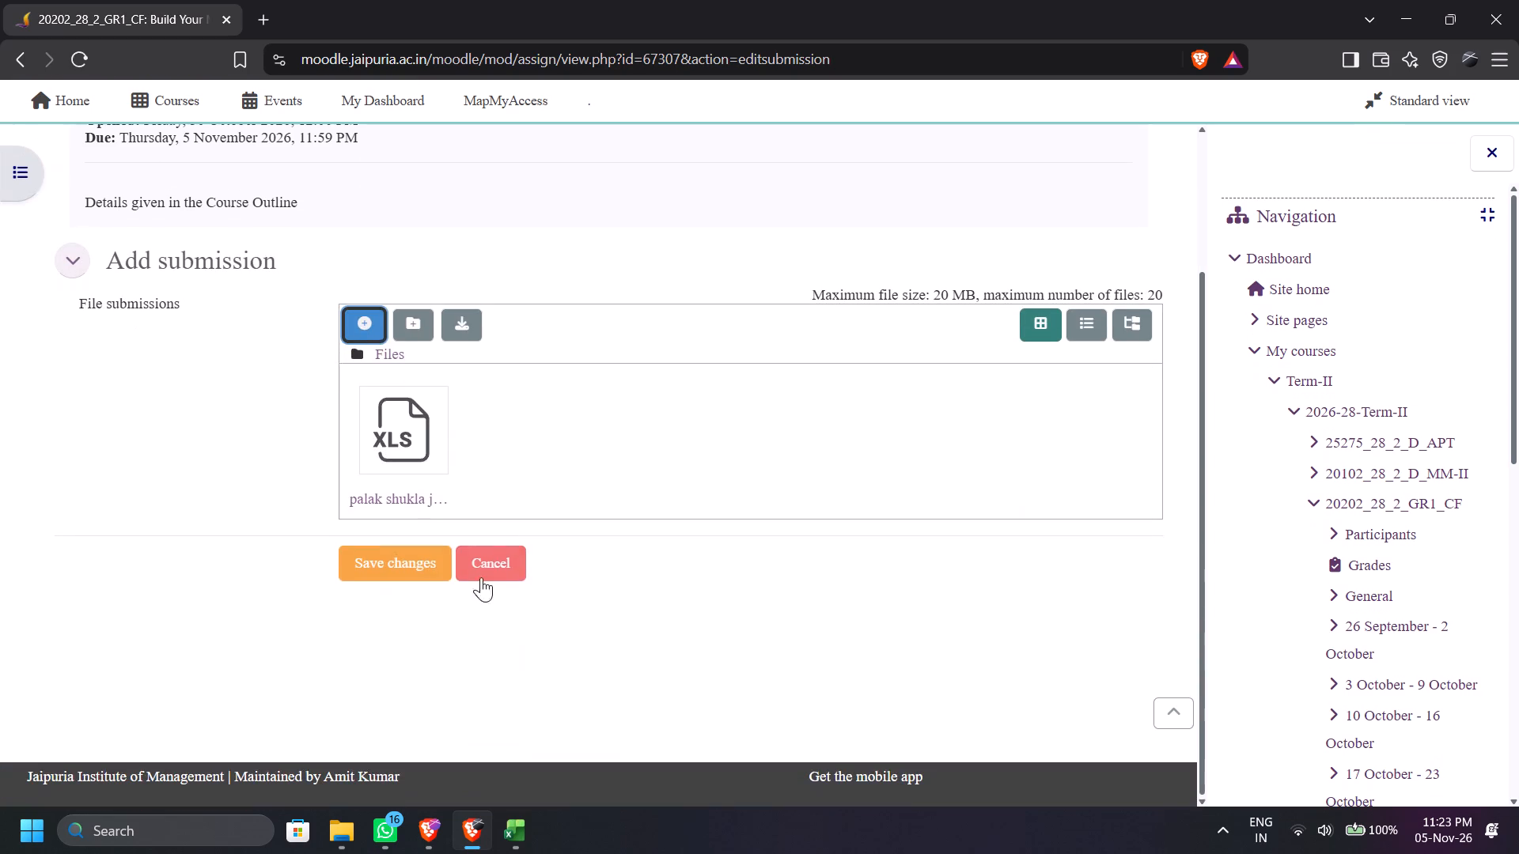
pyautogui.click(356, 566)
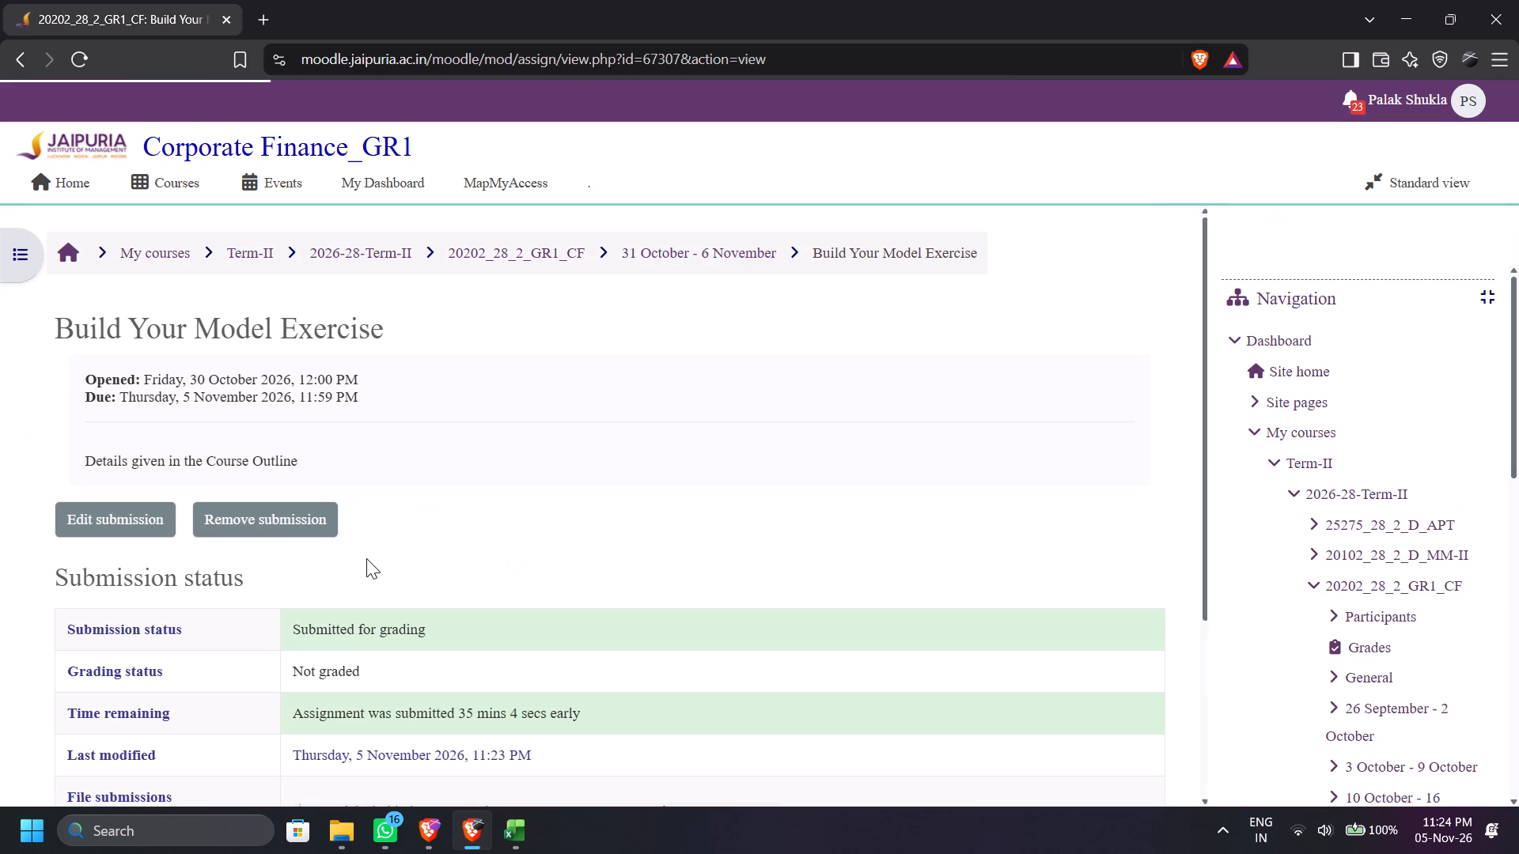
# Capture a screen snip of the assignment's Submission status section, including the full status table with the submitted file.
pyautogui.scroll(-2, 373, 557)
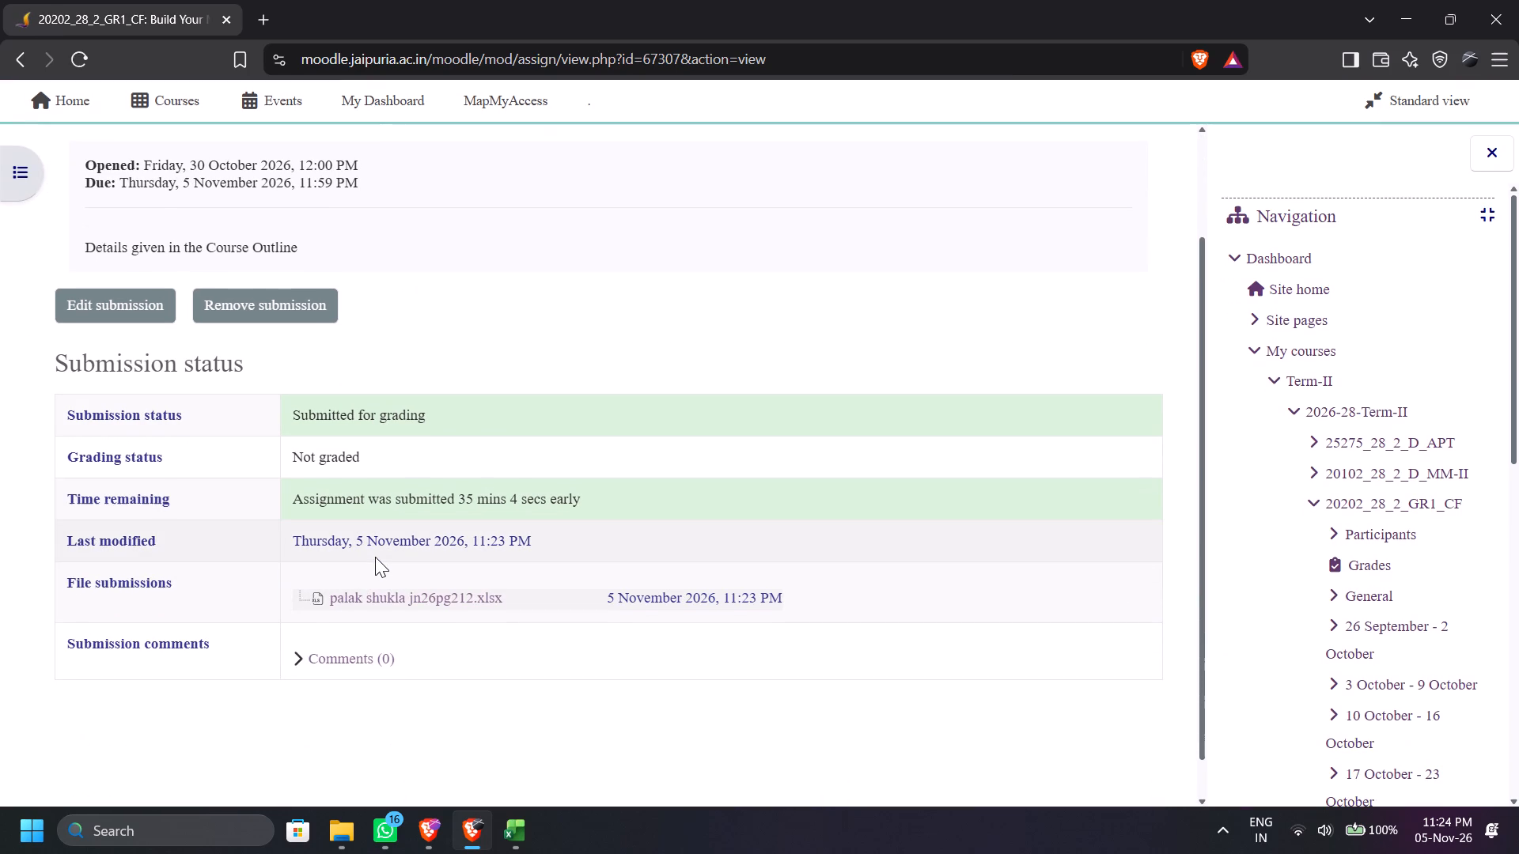
pyautogui.press('shift+super+s')
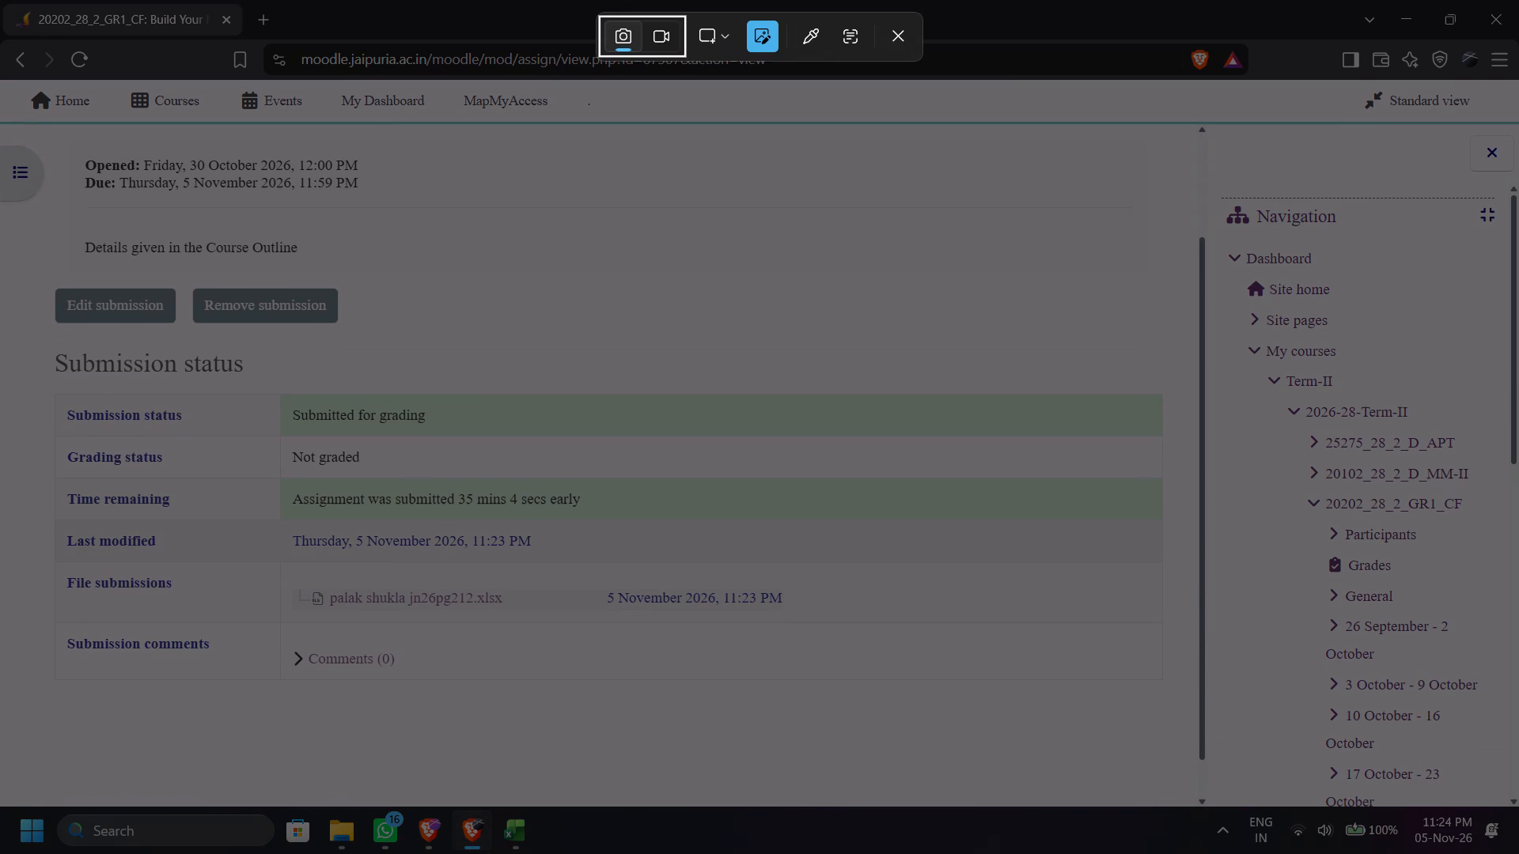
pyautogui.moveTo(0, 192); pyautogui.dragTo(1232, 747)
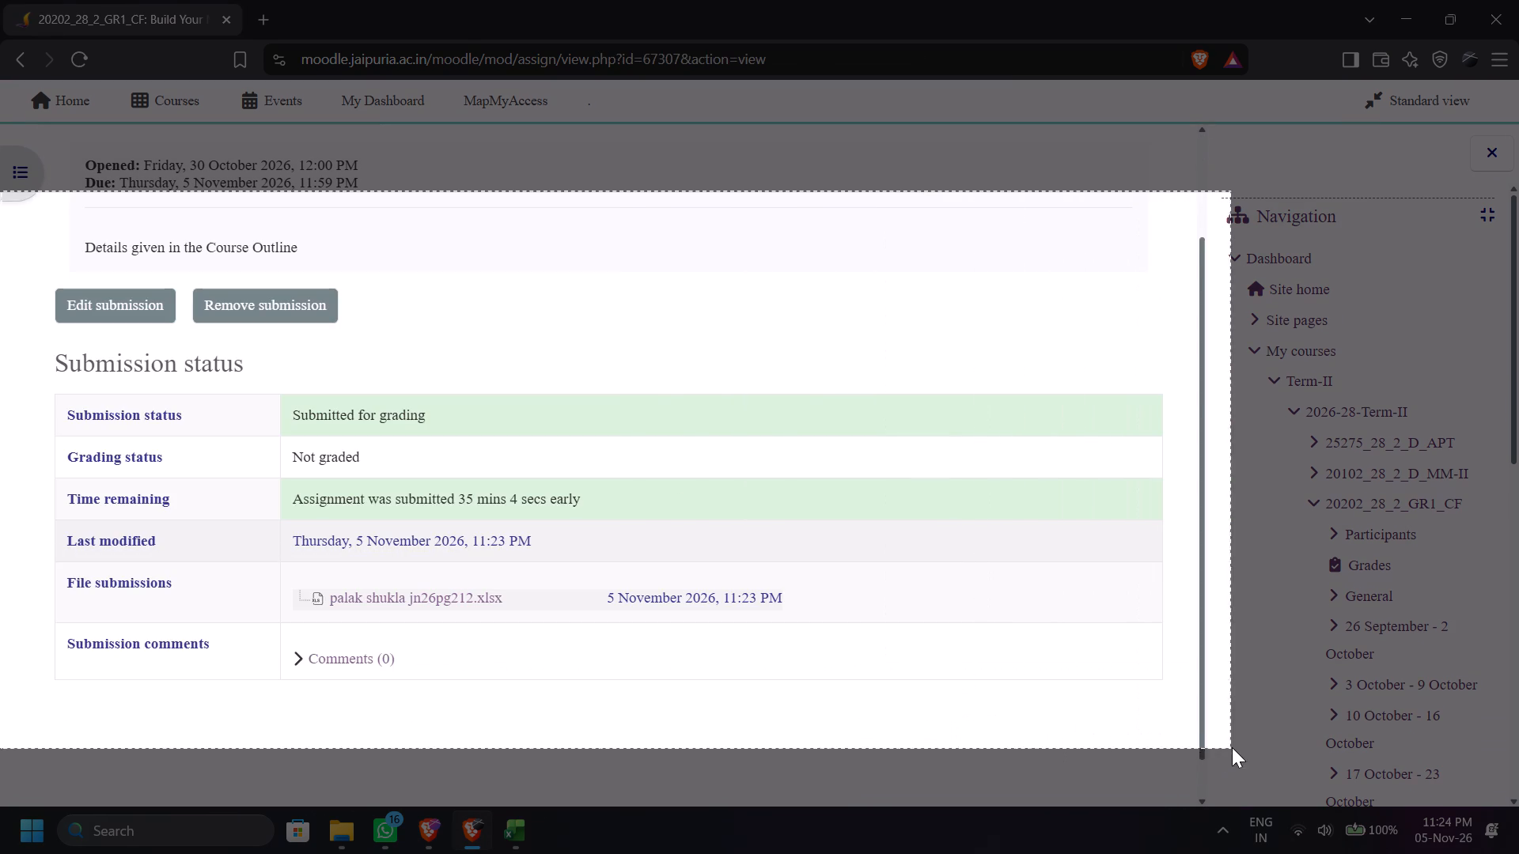
pyautogui.moveTo(1232, 747); pyautogui.dragTo(1241, 743)
pyautogui.click(407, 784)
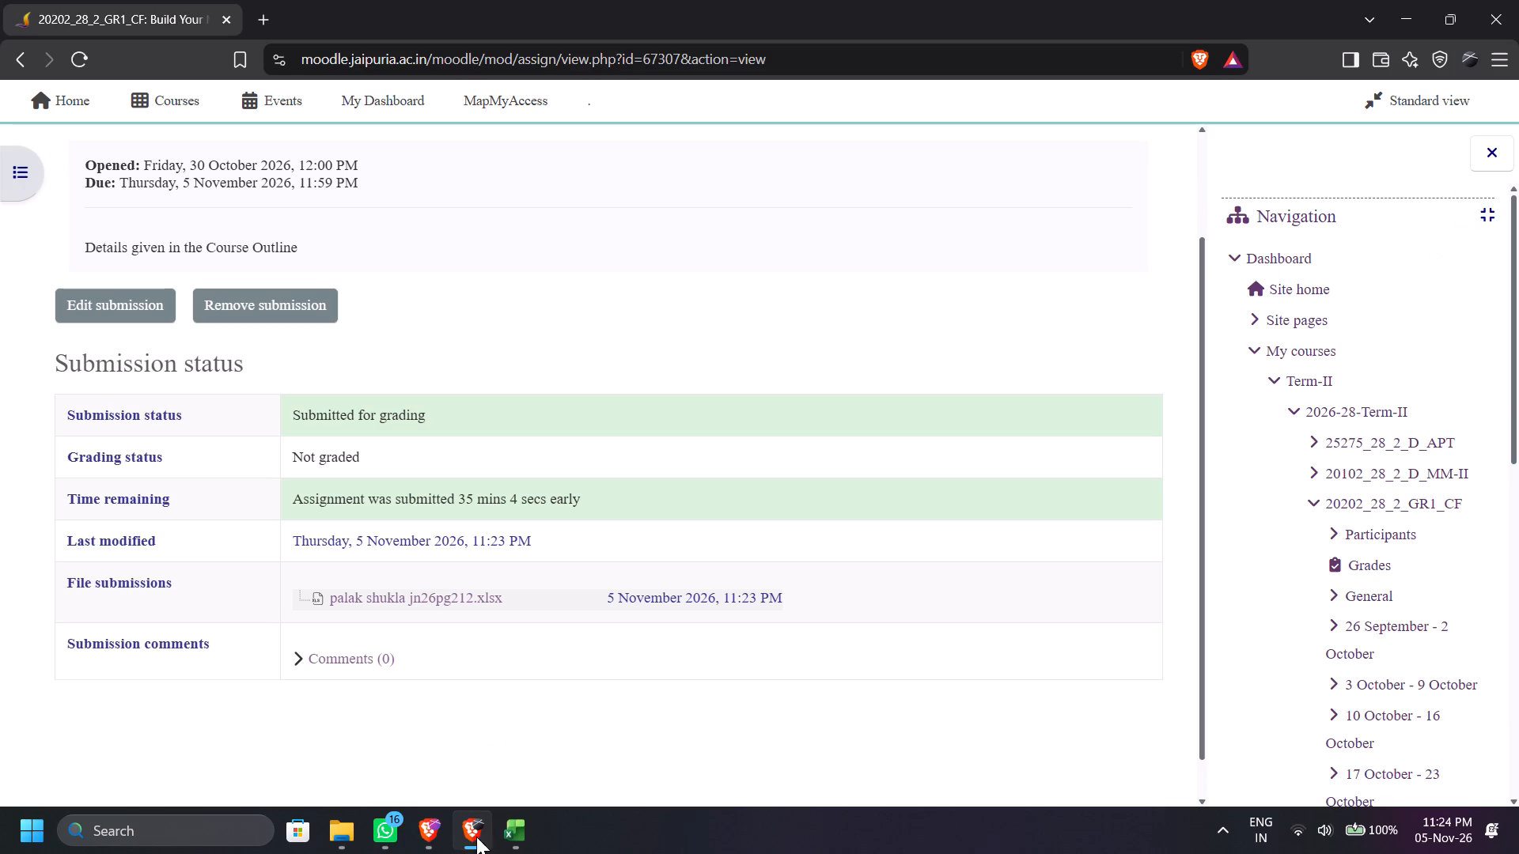
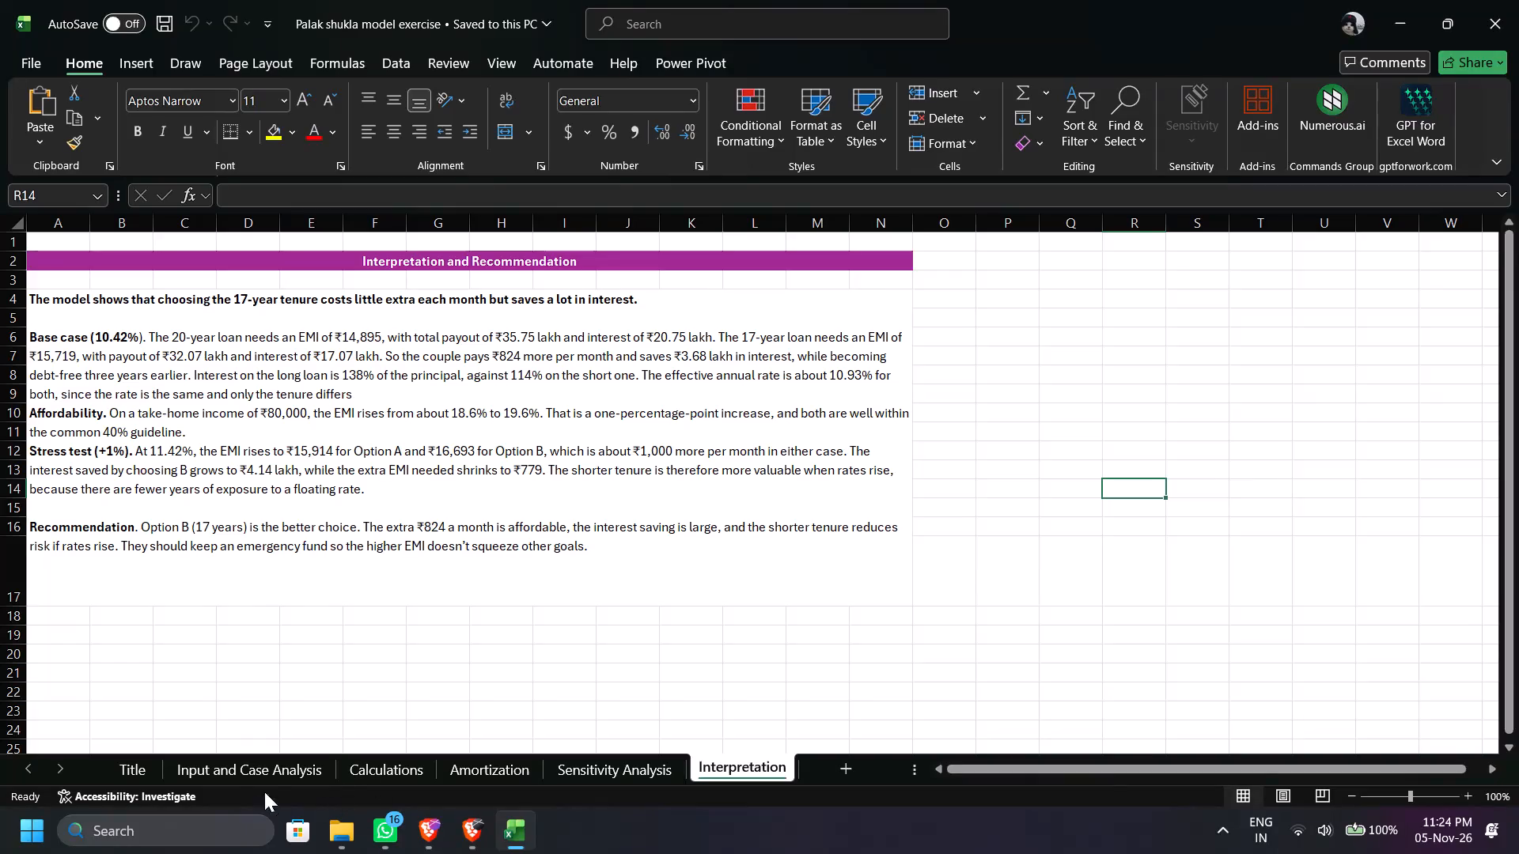
# Review the workbook's Input and Case Analysis, Calculations, Amortization, Sensitivity Analysis and Interpretation sheets once more.
pyautogui.click(259, 761)
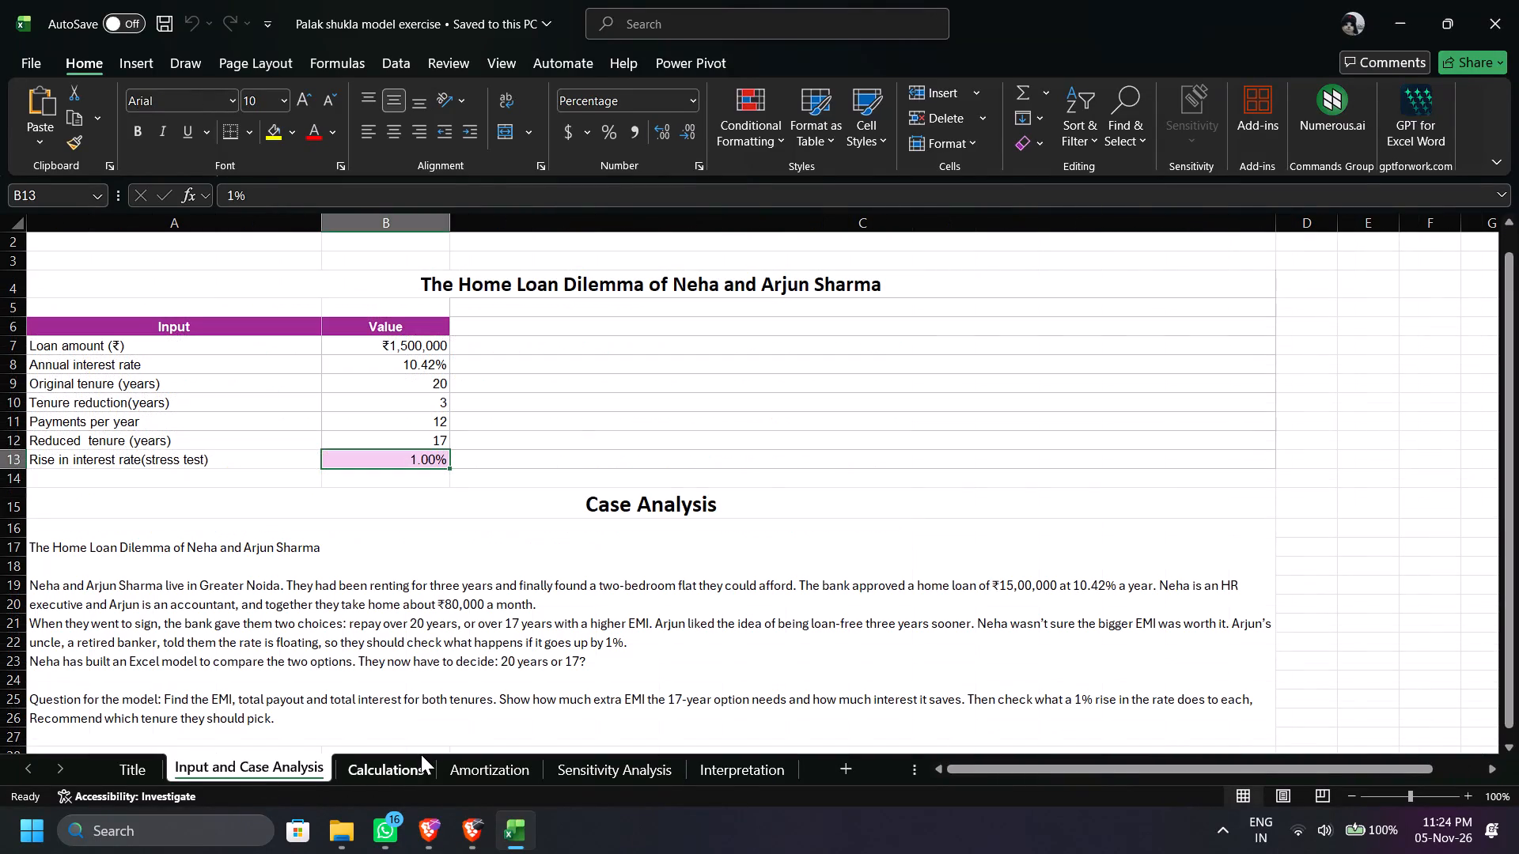
pyautogui.click(381, 760)
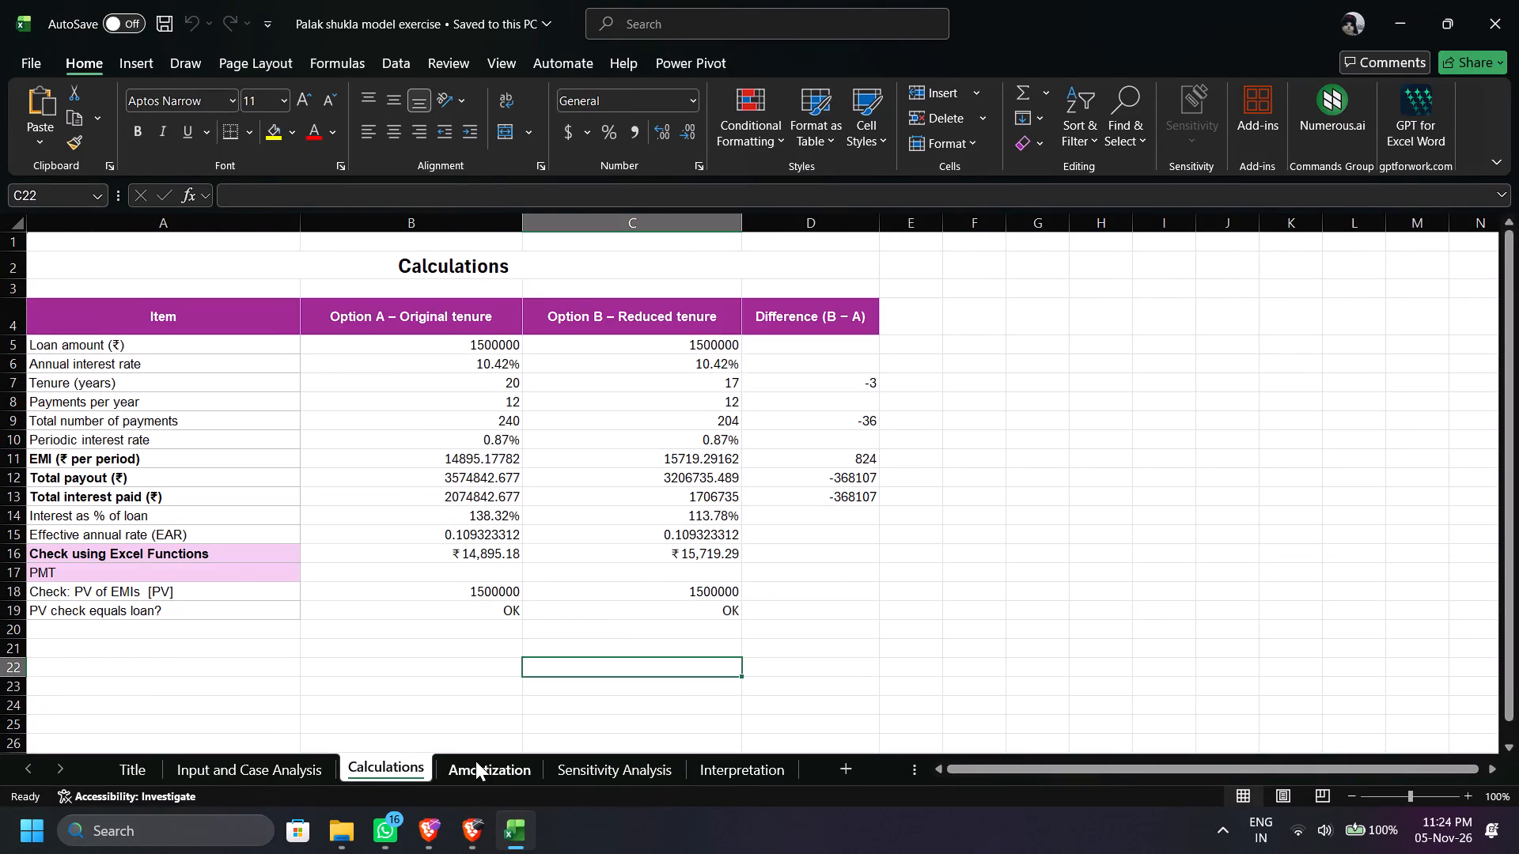
pyautogui.click(475, 761)
pyautogui.scroll(2, 266, 633)
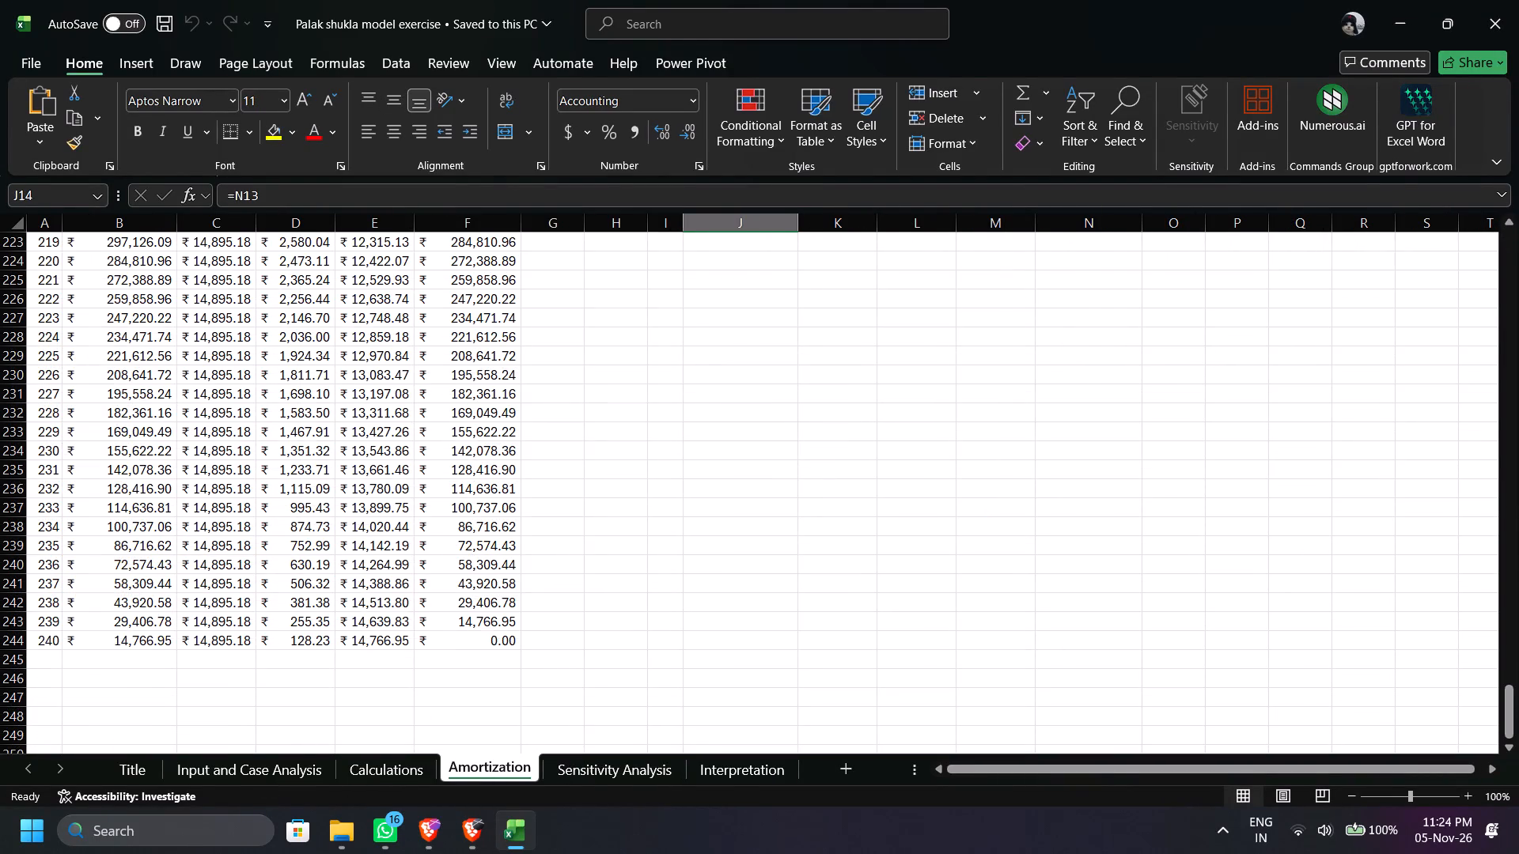
pyautogui.scroll(11, 262, 631)
pyautogui.scroll(6, 946, 706)
pyautogui.click(660, 760)
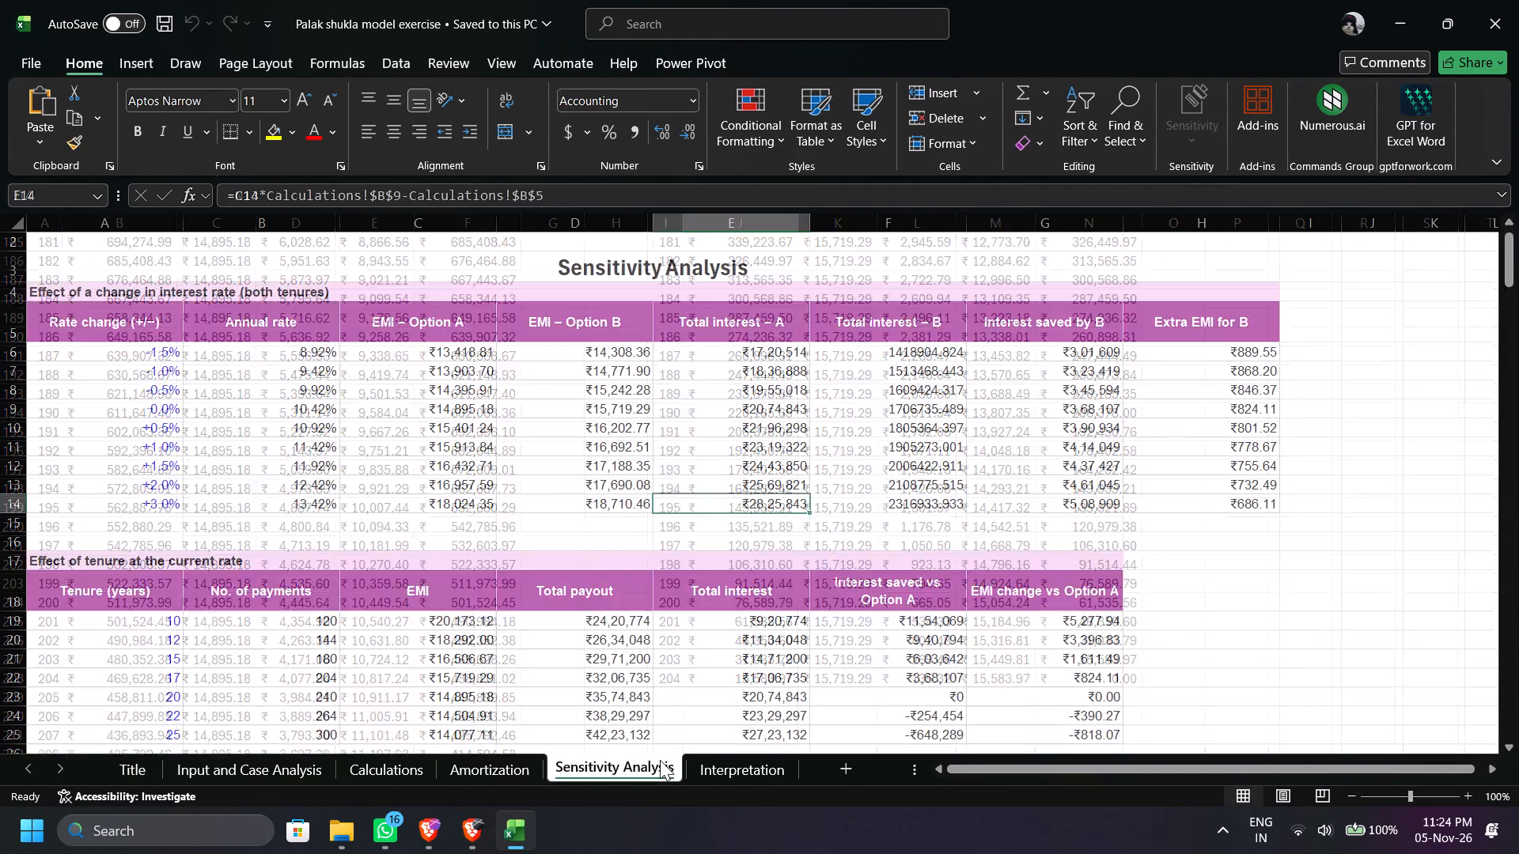
pyautogui.click(770, 759)
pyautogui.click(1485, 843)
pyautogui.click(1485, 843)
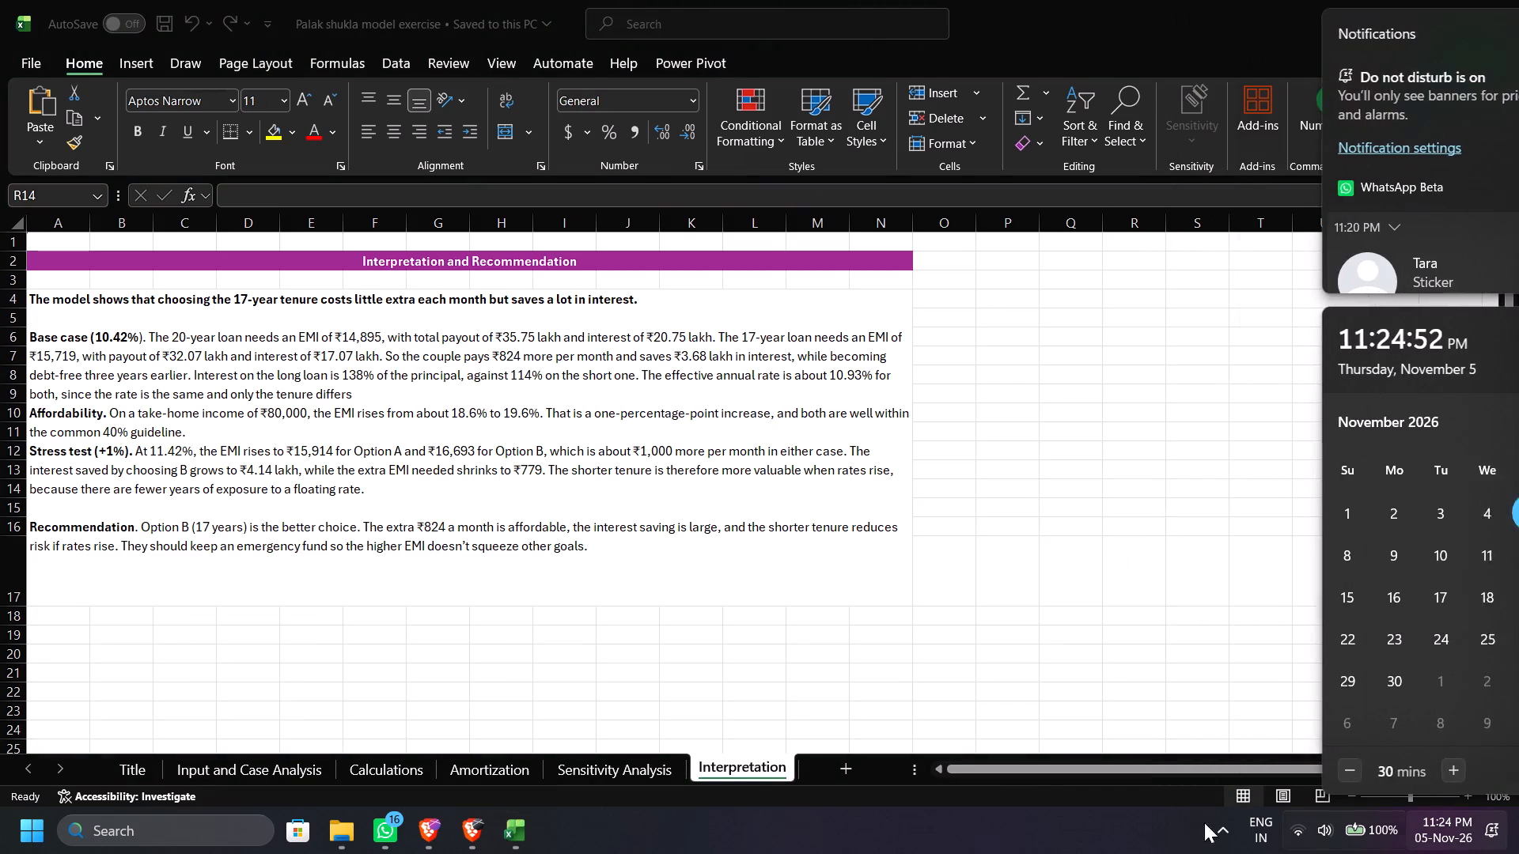